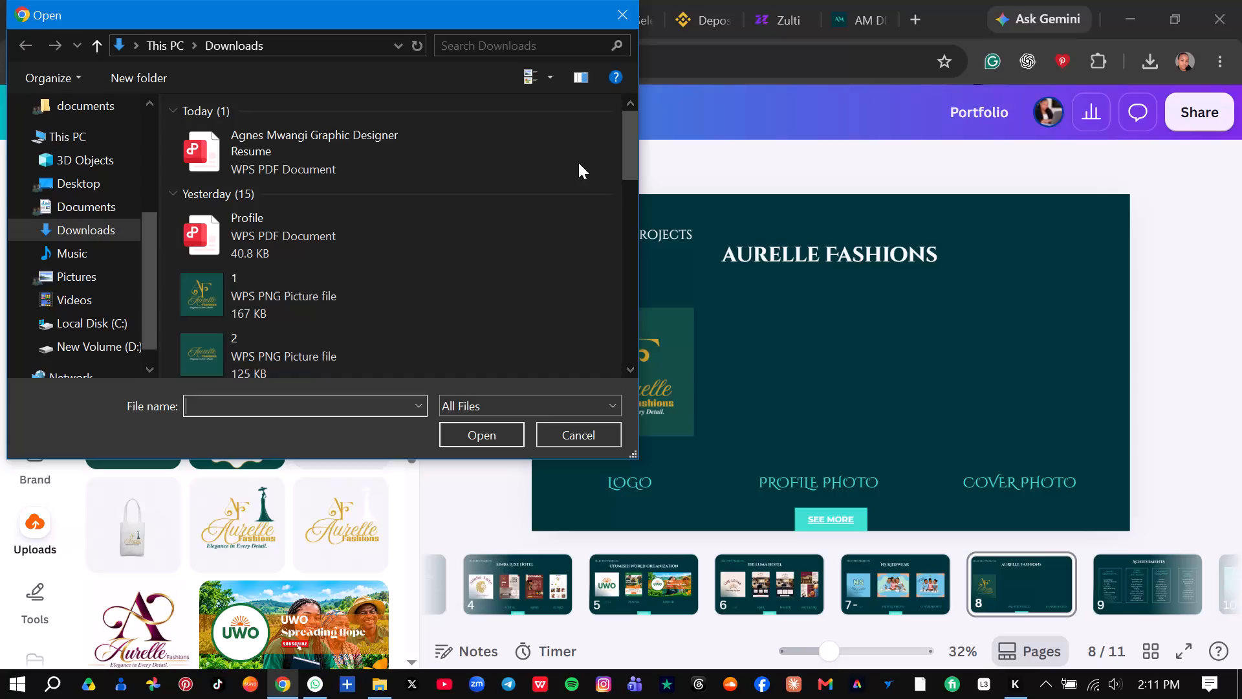
# Upload picture 9, the tote bag on a dark green background, from the Downloads folder.
pyautogui.moveTo(629, 131); pyautogui.dragTo(633, 182)
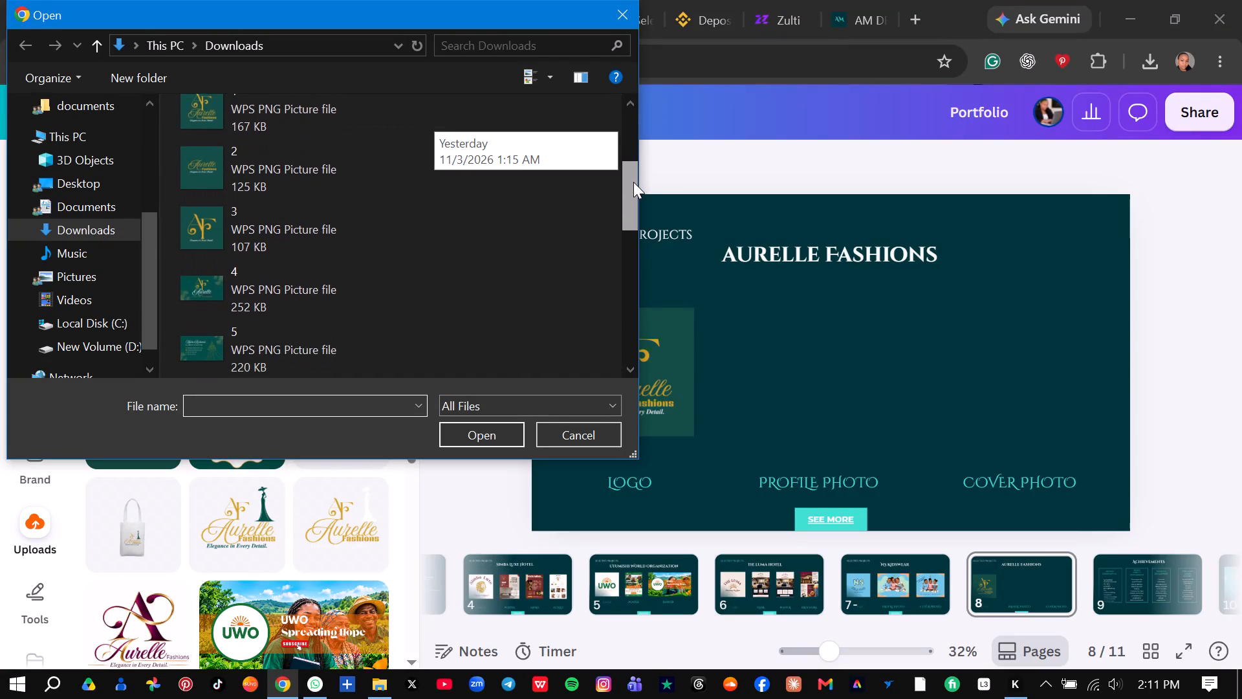
pyautogui.moveTo(633, 182); pyautogui.dragTo(636, 201)
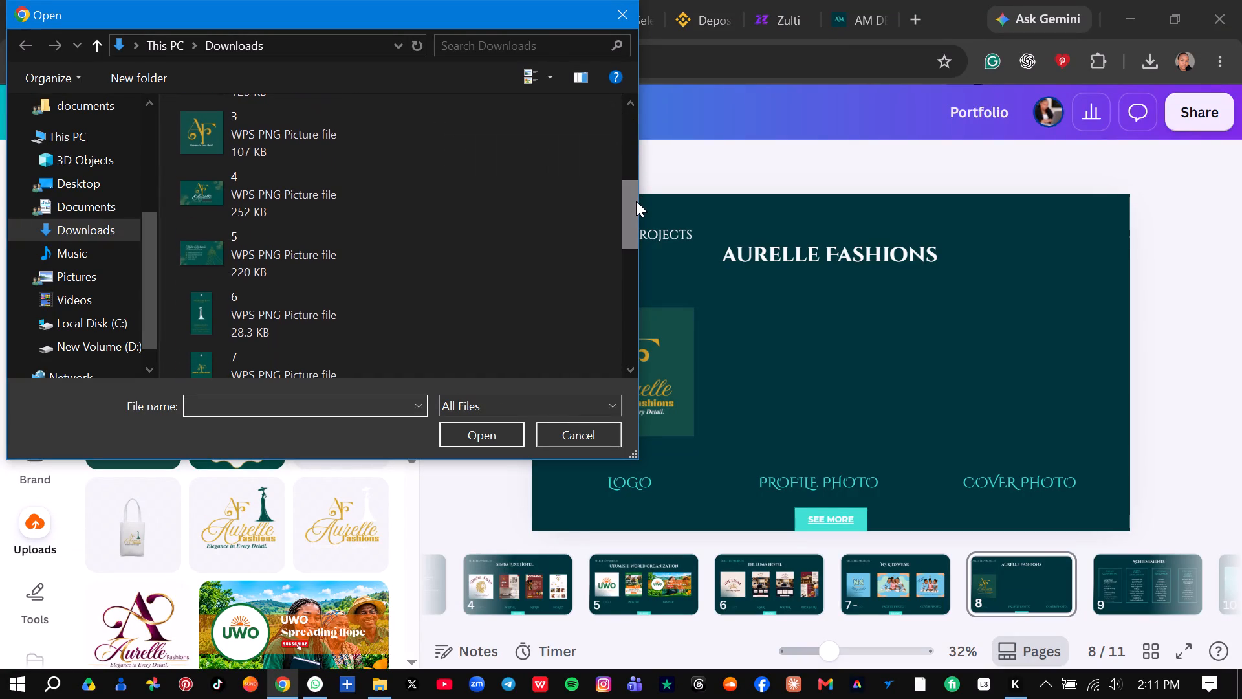
pyautogui.moveTo(629, 201); pyautogui.dragTo(632, 222)
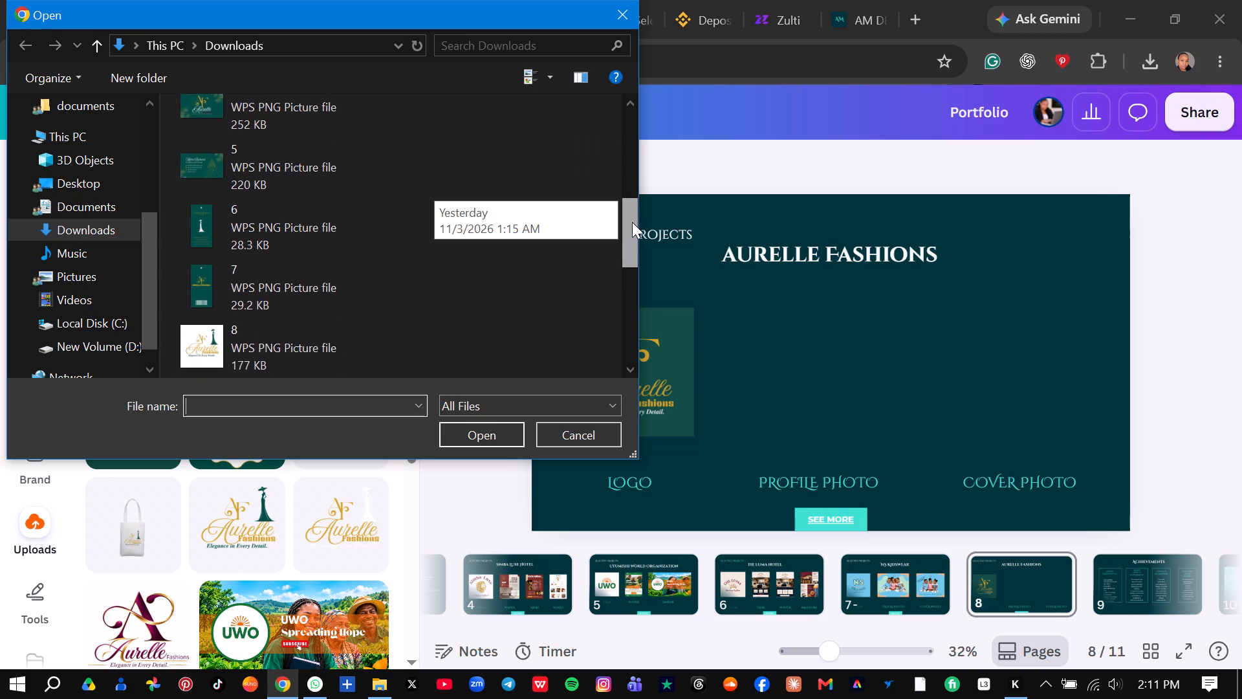
pyautogui.moveTo(632, 222); pyautogui.dragTo(632, 225)
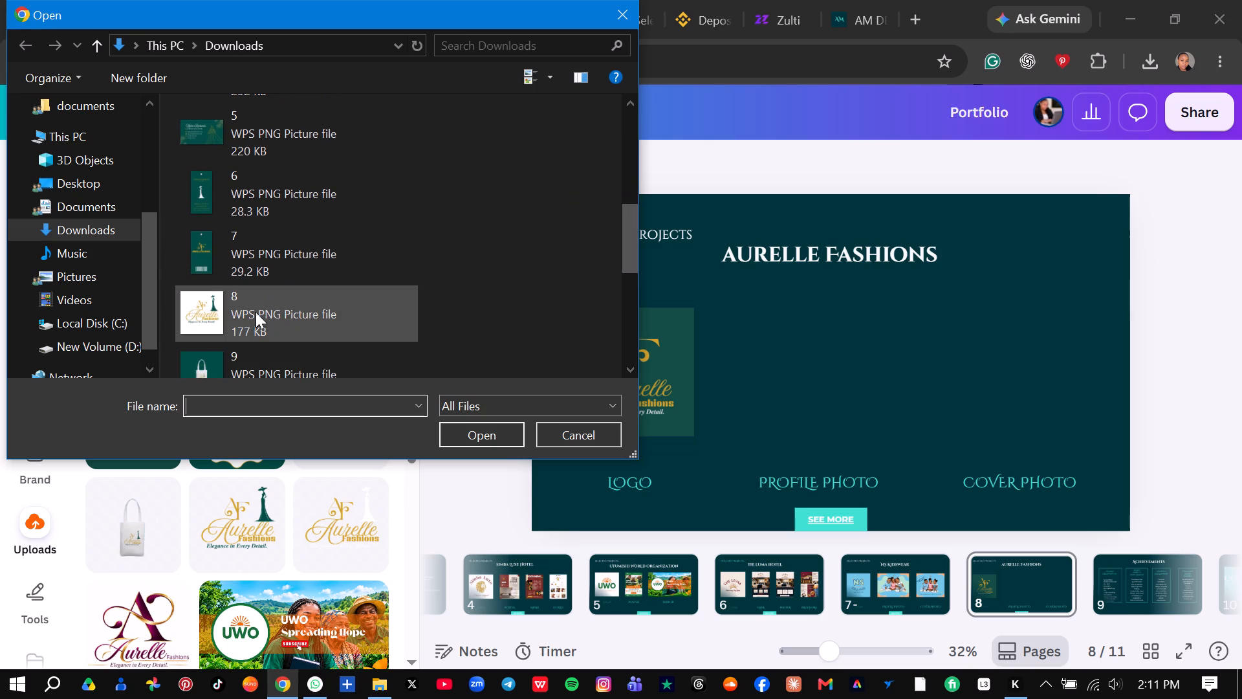
pyautogui.click(215, 320)
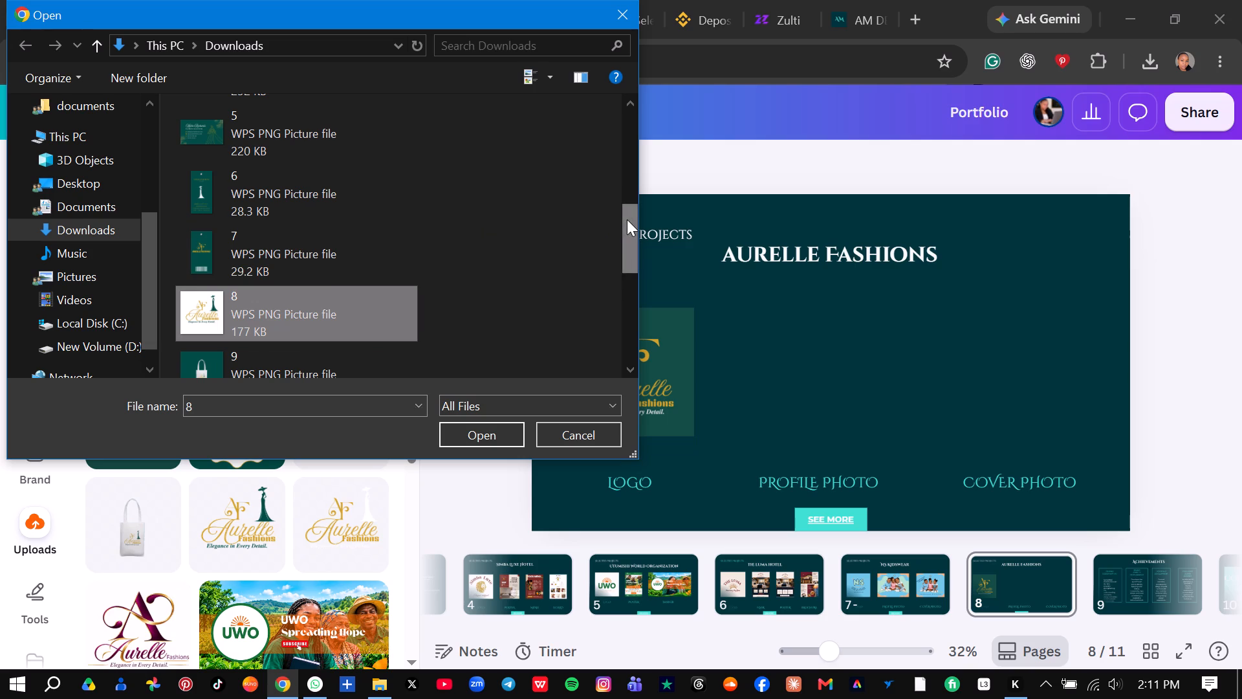
pyautogui.moveTo(627, 219); pyautogui.dragTo(630, 239)
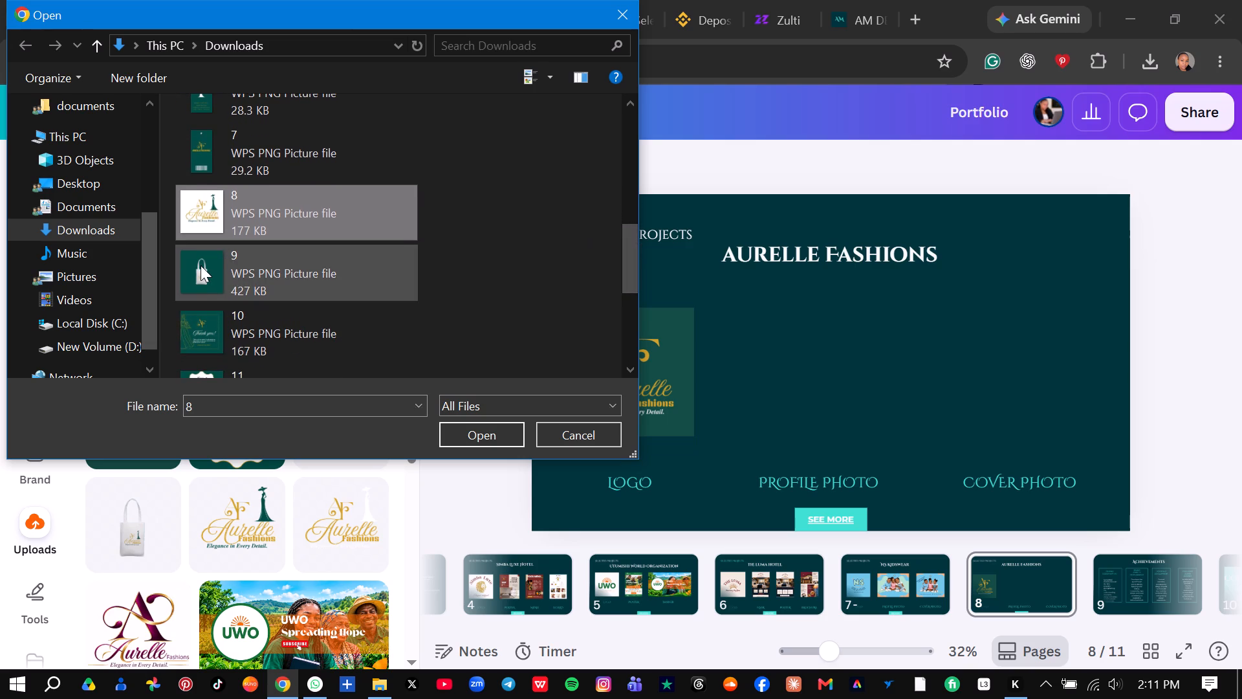
pyautogui.click(201, 265)
pyautogui.click(486, 435)
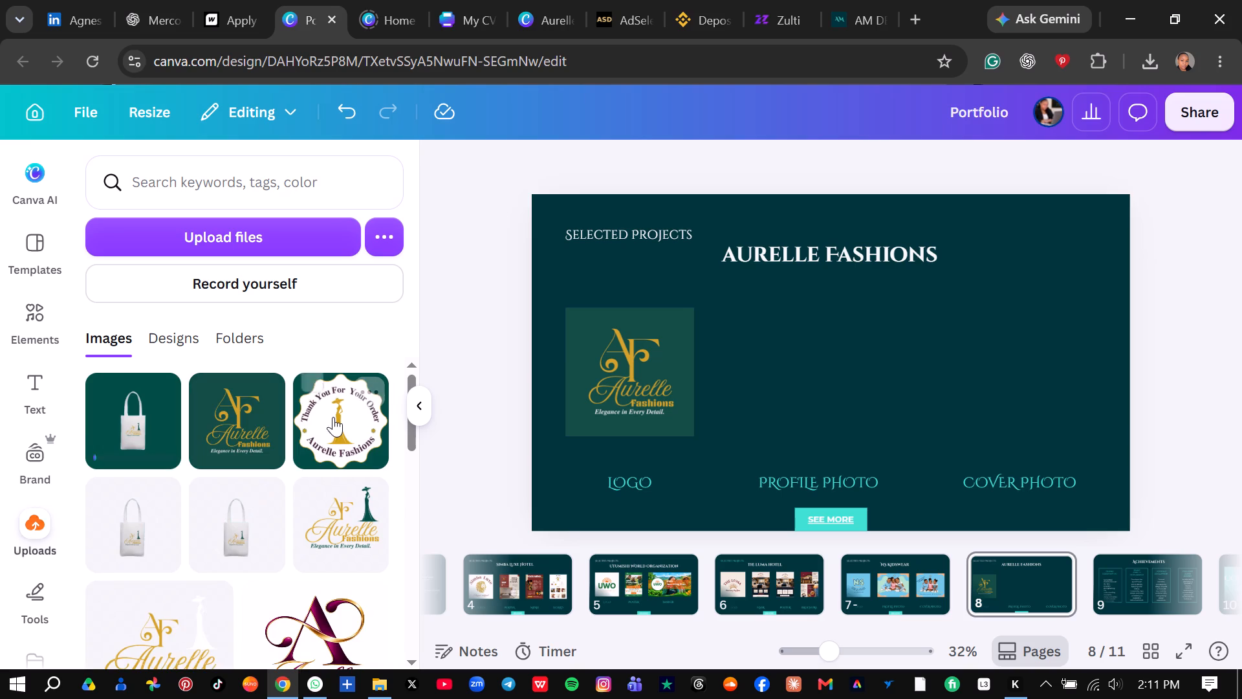
# Add the uploaded tote bag image to the Aurelle Fashions page, shrinking it to the logo's size and centring it above the Profile Photo label.
pyautogui.click(138, 395)
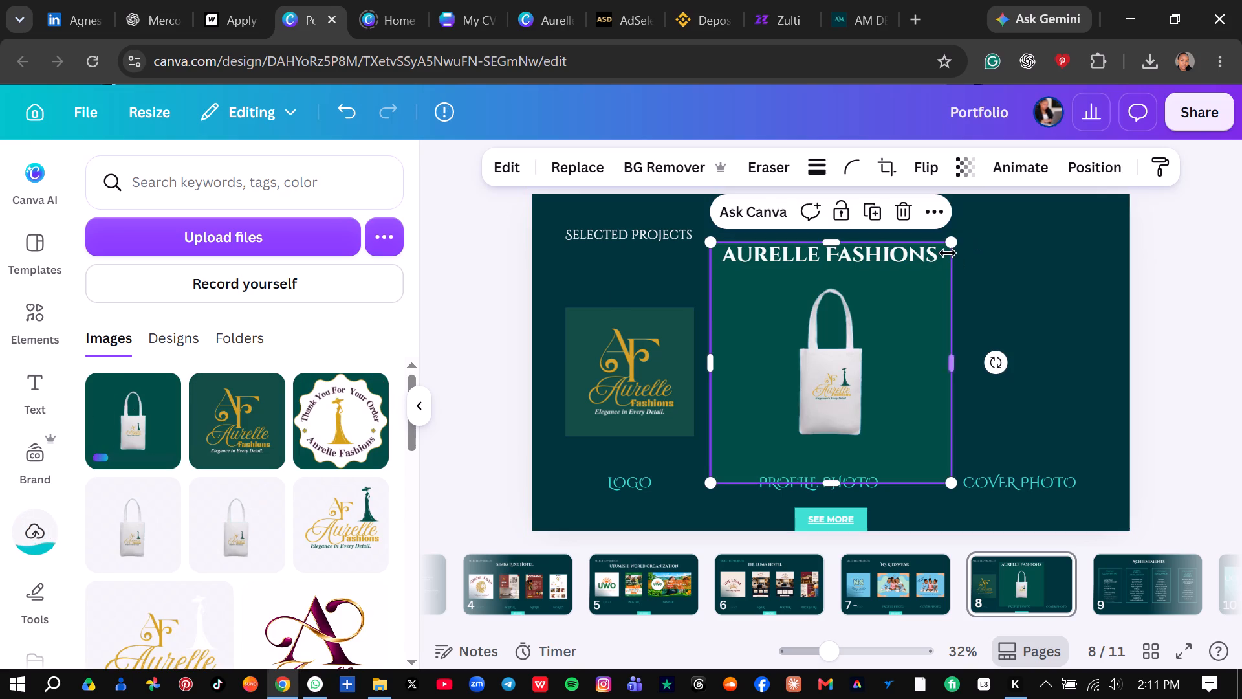
pyautogui.moveTo(948, 247); pyautogui.dragTo(924, 322)
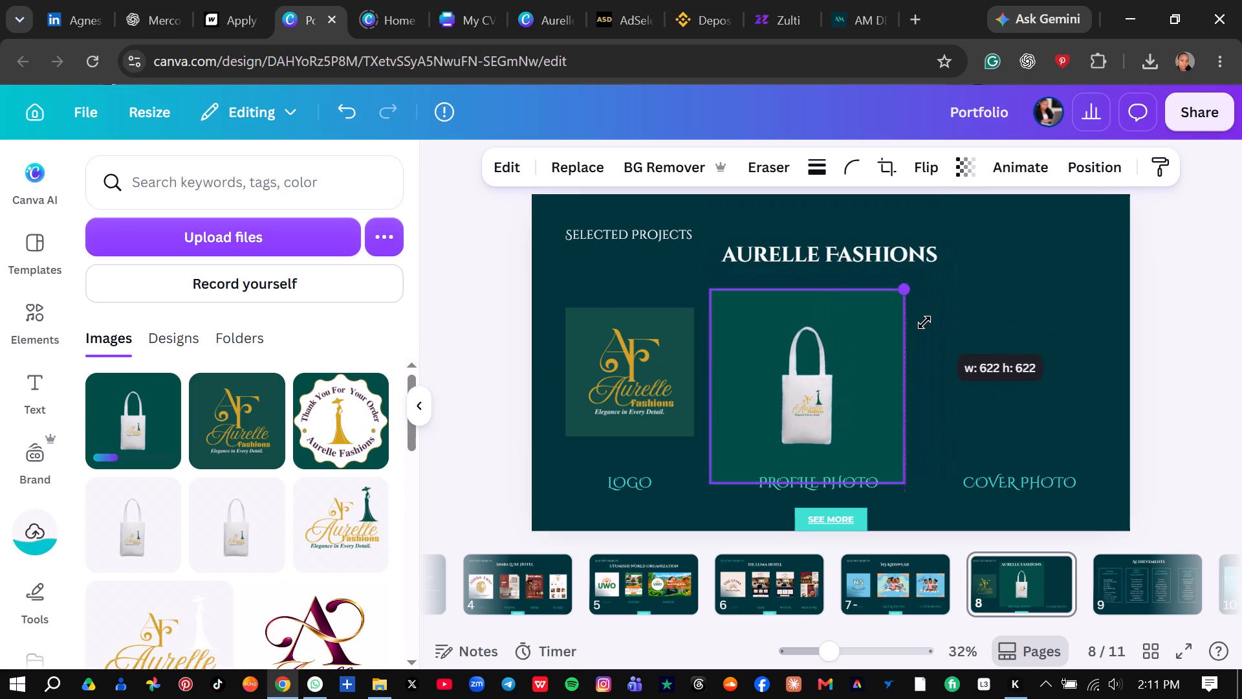
pyautogui.moveTo(924, 322); pyautogui.dragTo(910, 346)
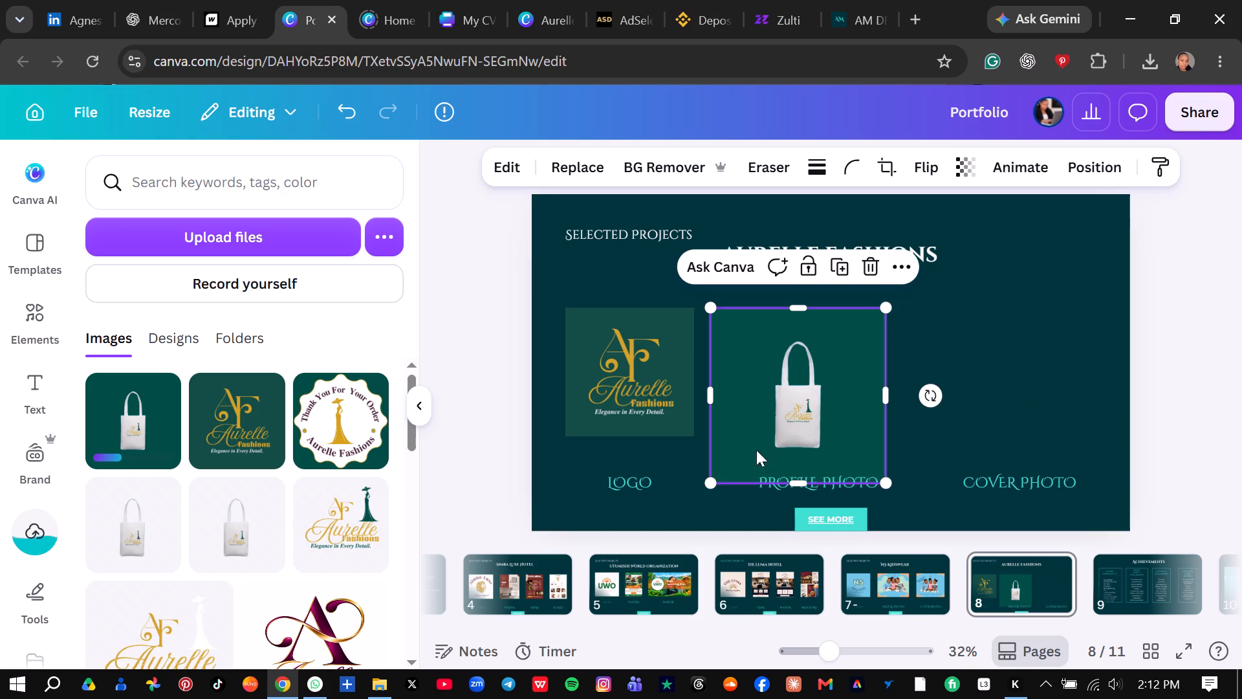
pyautogui.moveTo(712, 486); pyautogui.dragTo(731, 456)
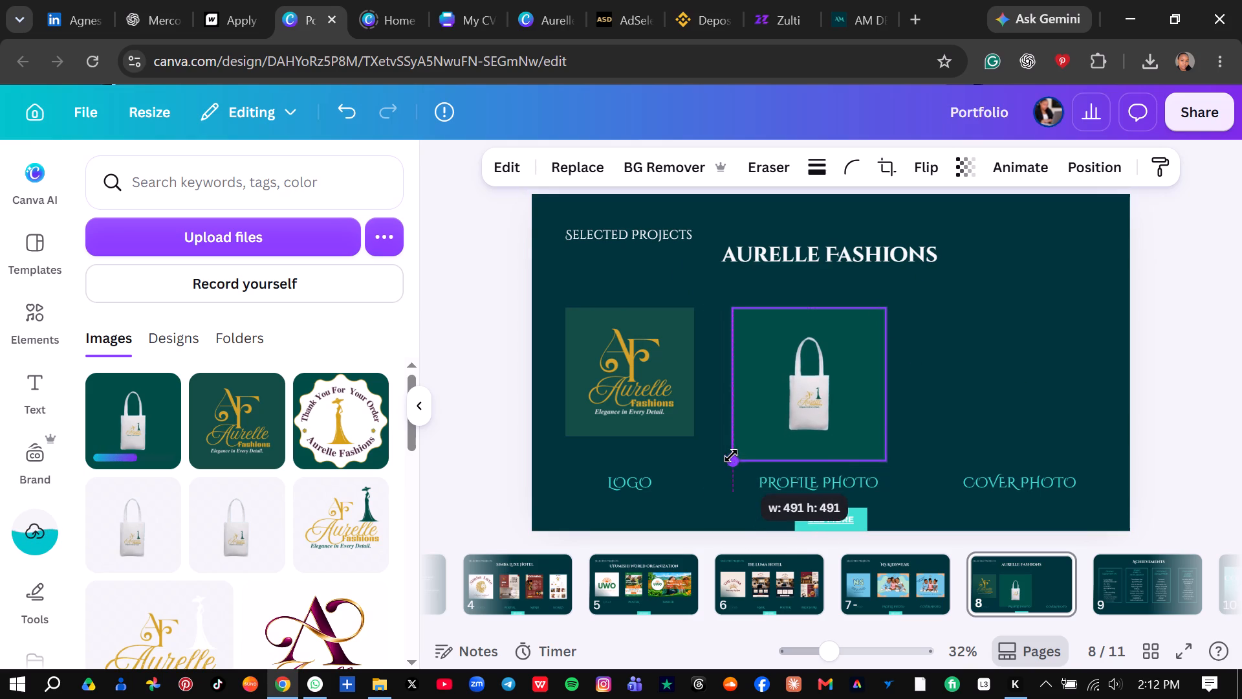
pyautogui.moveTo(731, 456); pyautogui.dragTo(745, 426)
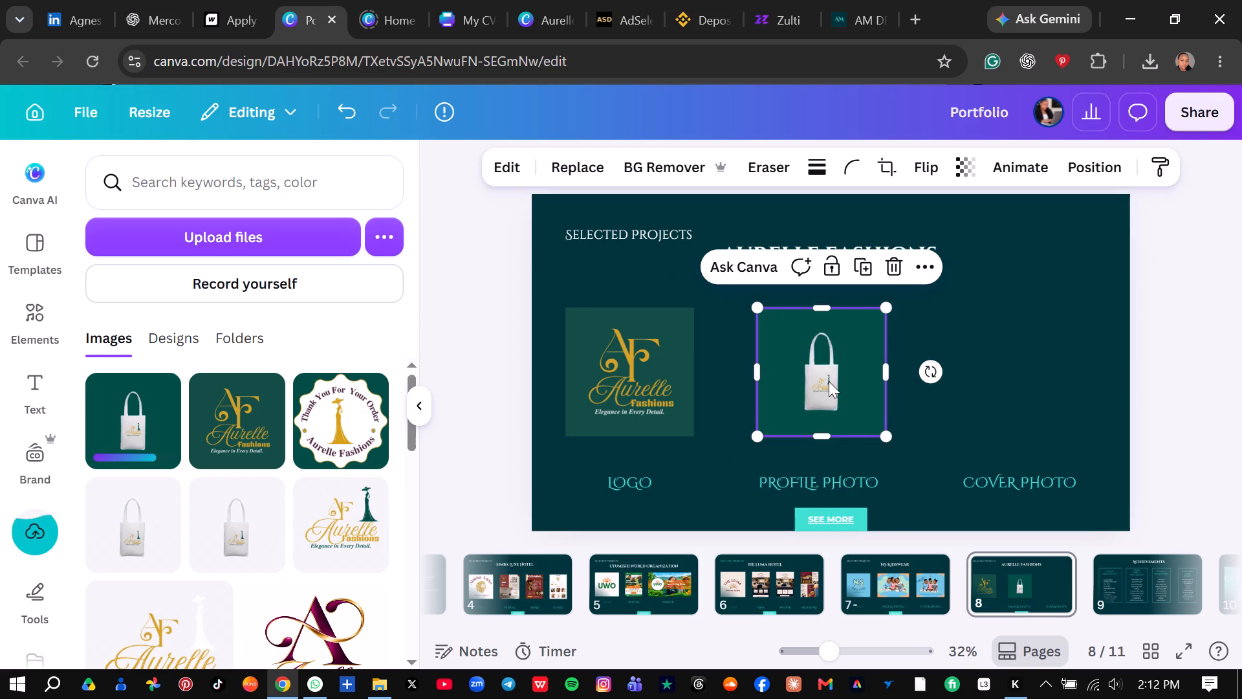
pyautogui.moveTo(830, 378); pyautogui.dragTo(818, 378)
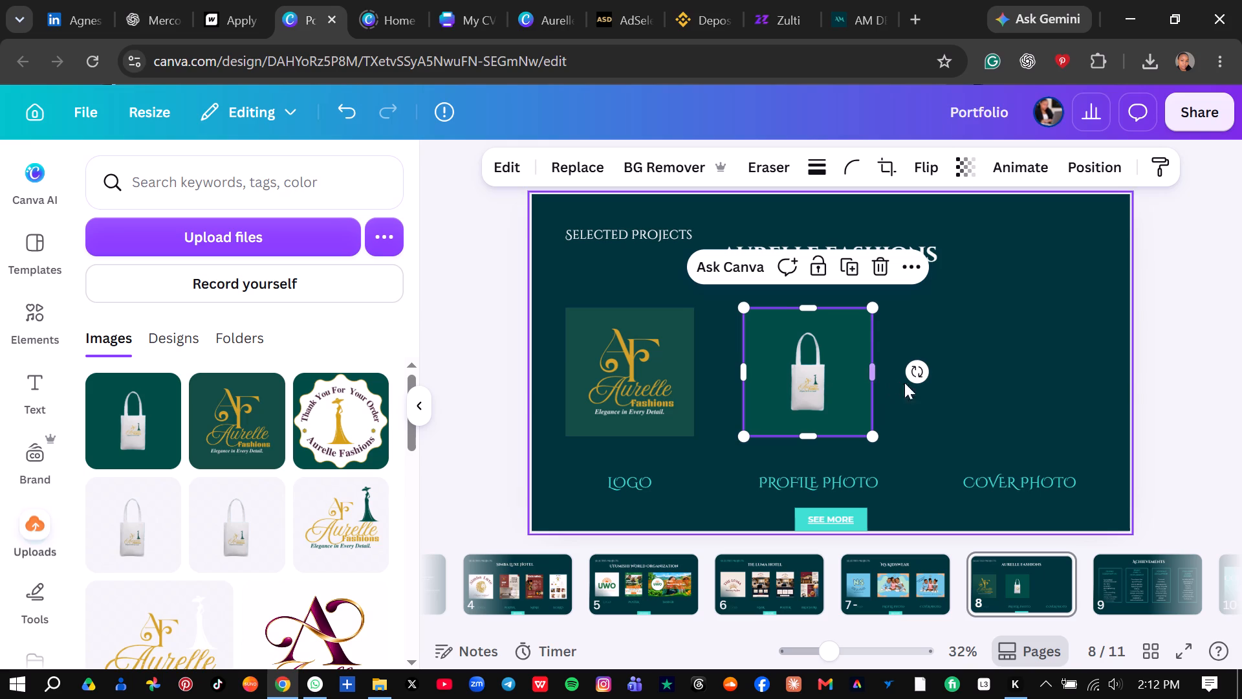
pyautogui.click(1221, 332)
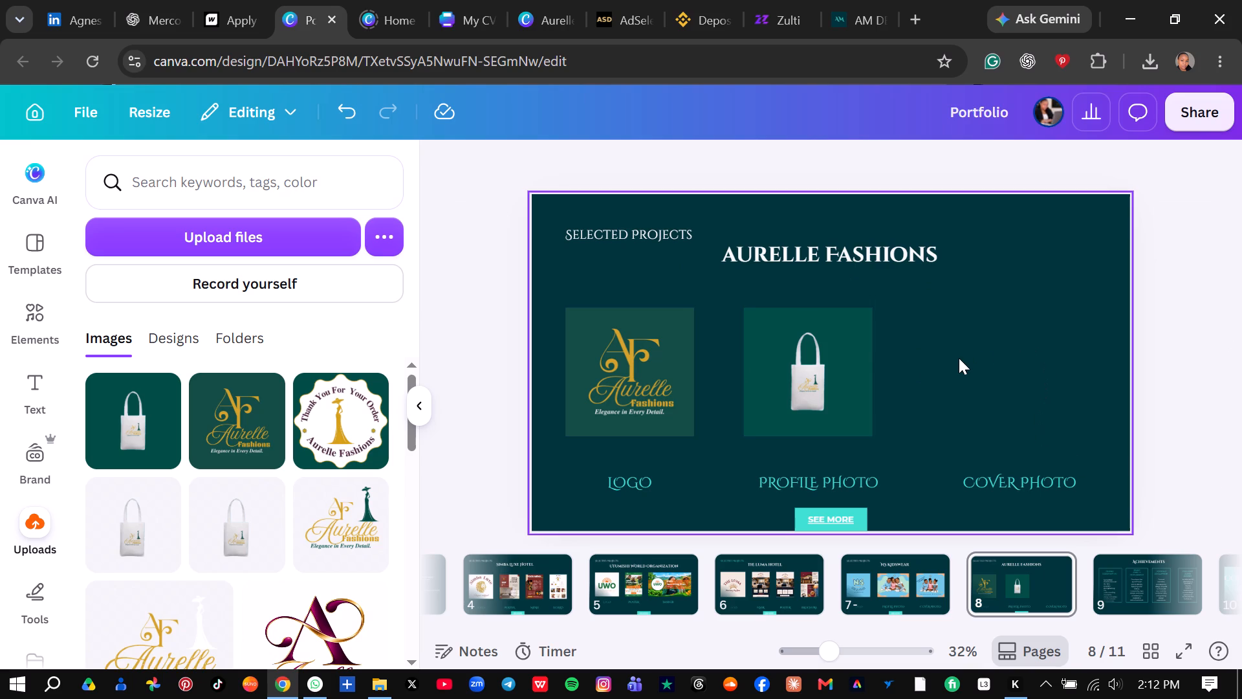
# Upload picture 13, the blue box mockup, from the Downloads folder and add it to the Aurelle Fashions page.
pyautogui.click(268, 235)
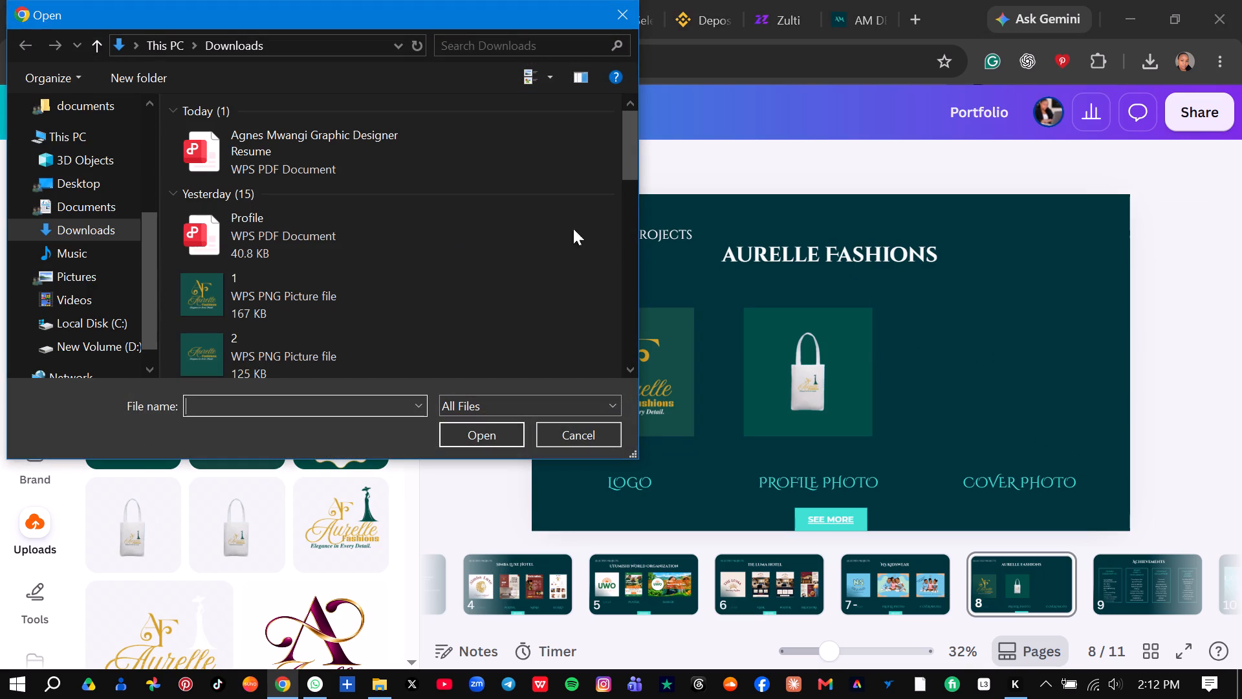
pyautogui.moveTo(627, 129); pyautogui.dragTo(639, 207)
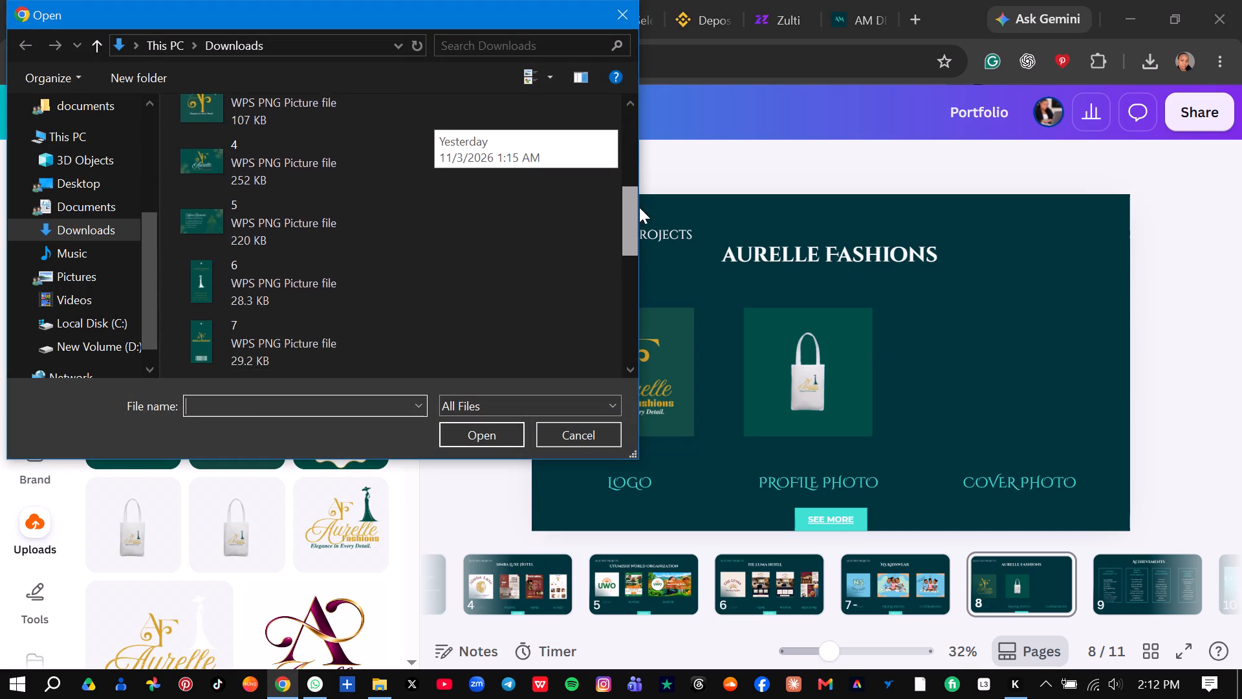
pyautogui.moveTo(639, 207); pyautogui.dragTo(637, 268)
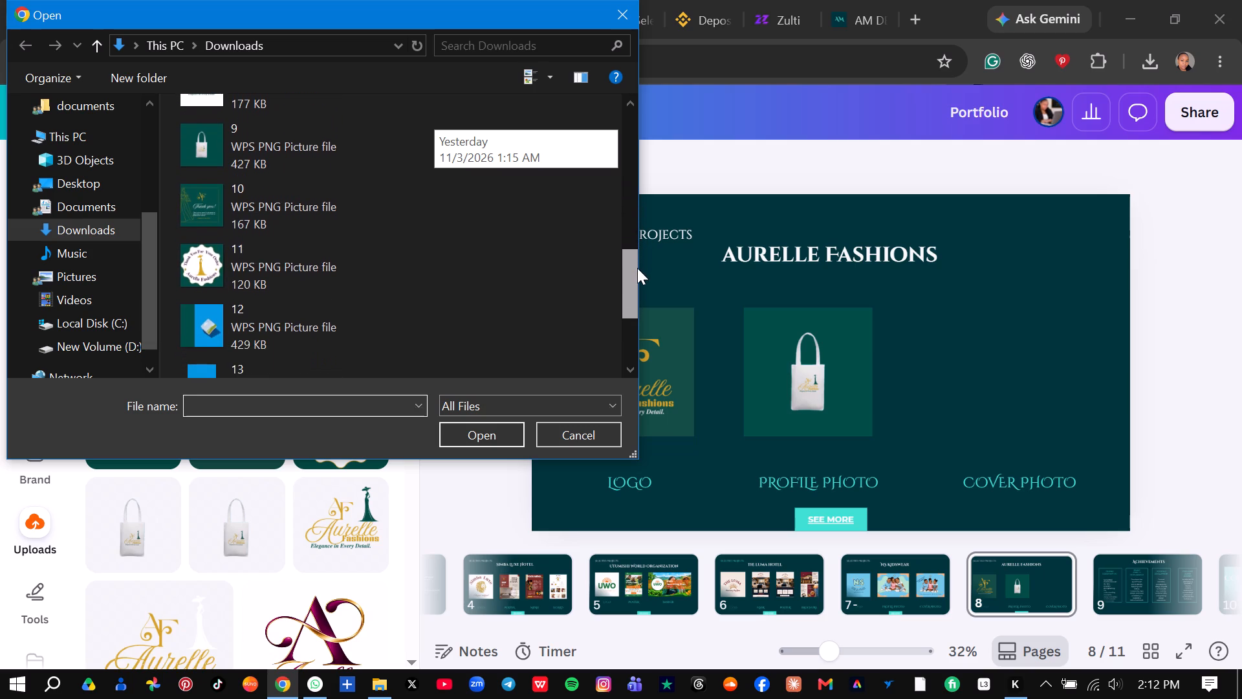
pyautogui.moveTo(637, 268); pyautogui.dragTo(637, 272)
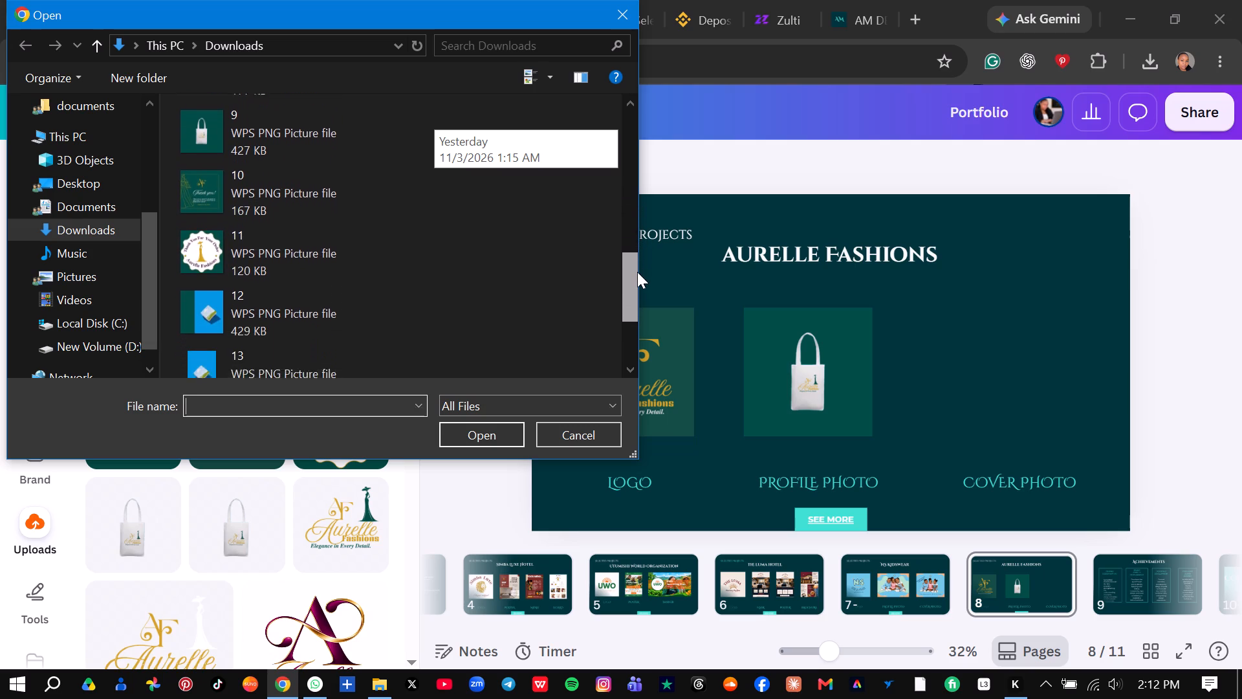
pyautogui.moveTo(637, 272); pyautogui.dragTo(637, 275)
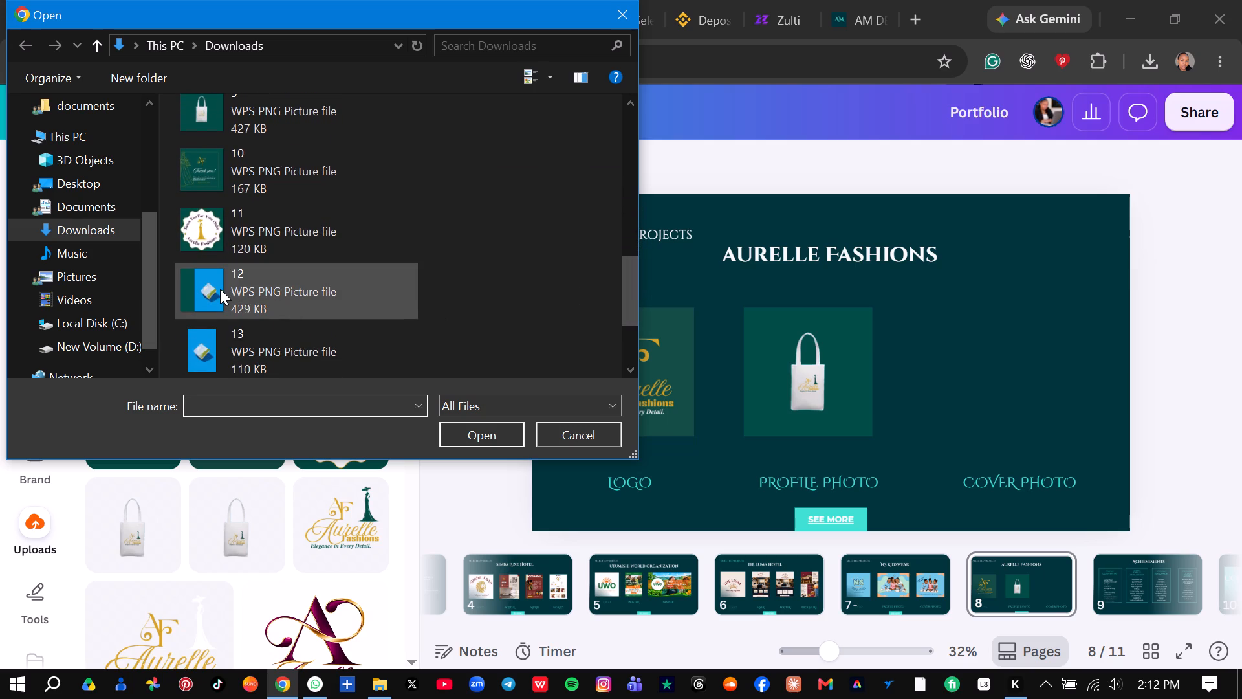
pyautogui.click(220, 289)
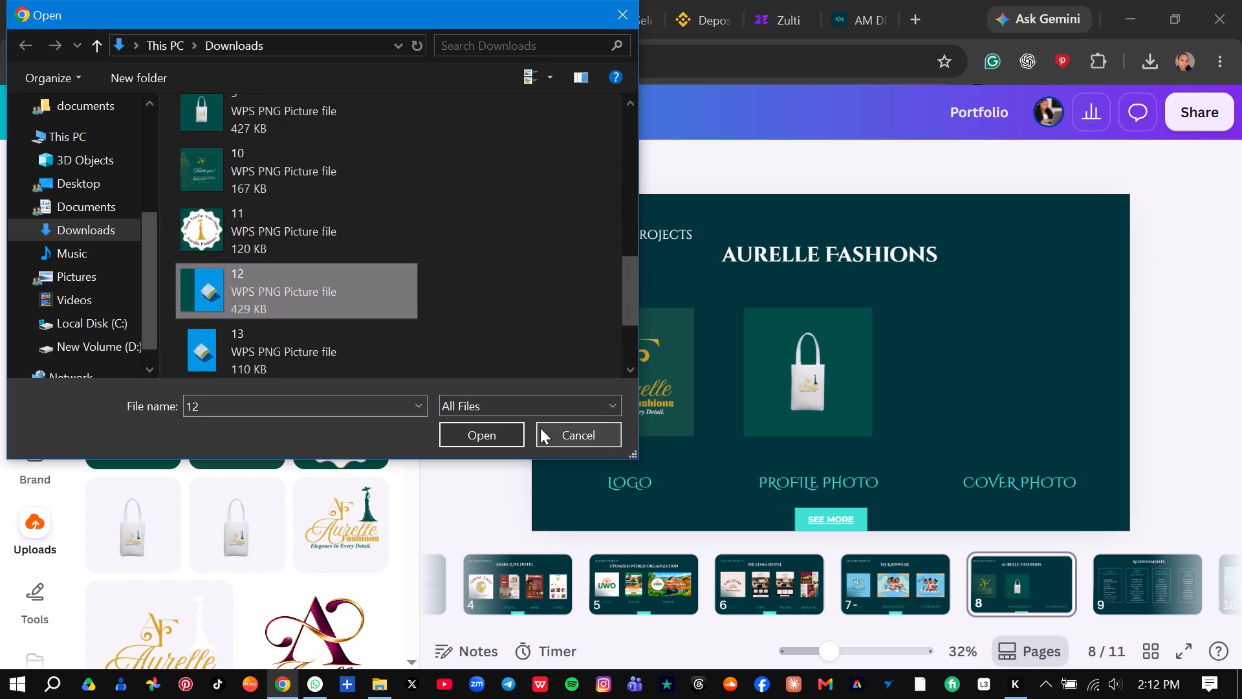
pyautogui.click(237, 345)
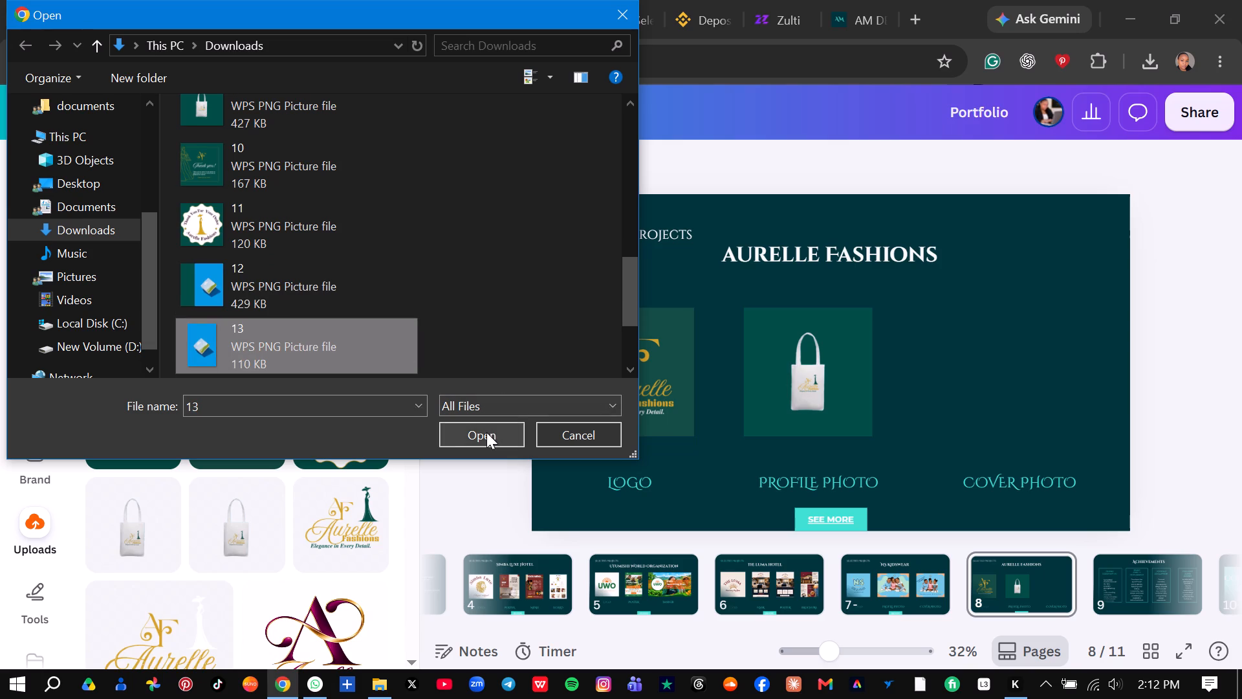
pyautogui.click(486, 432)
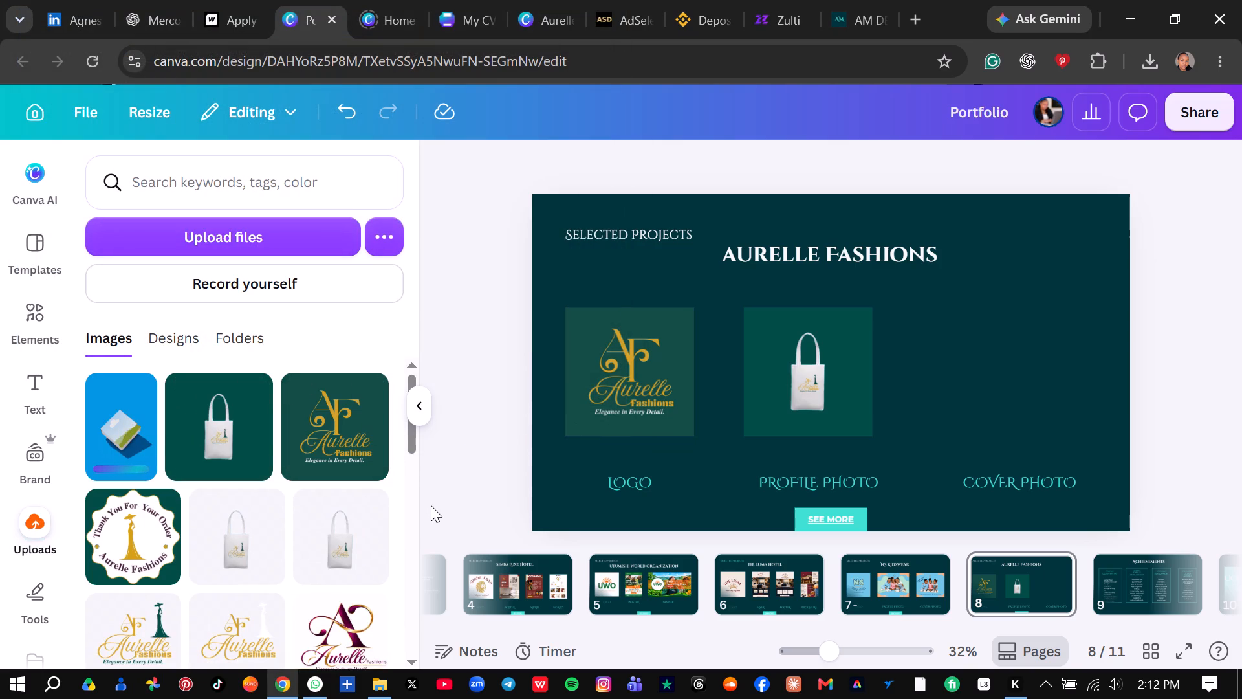
pyautogui.click(134, 421)
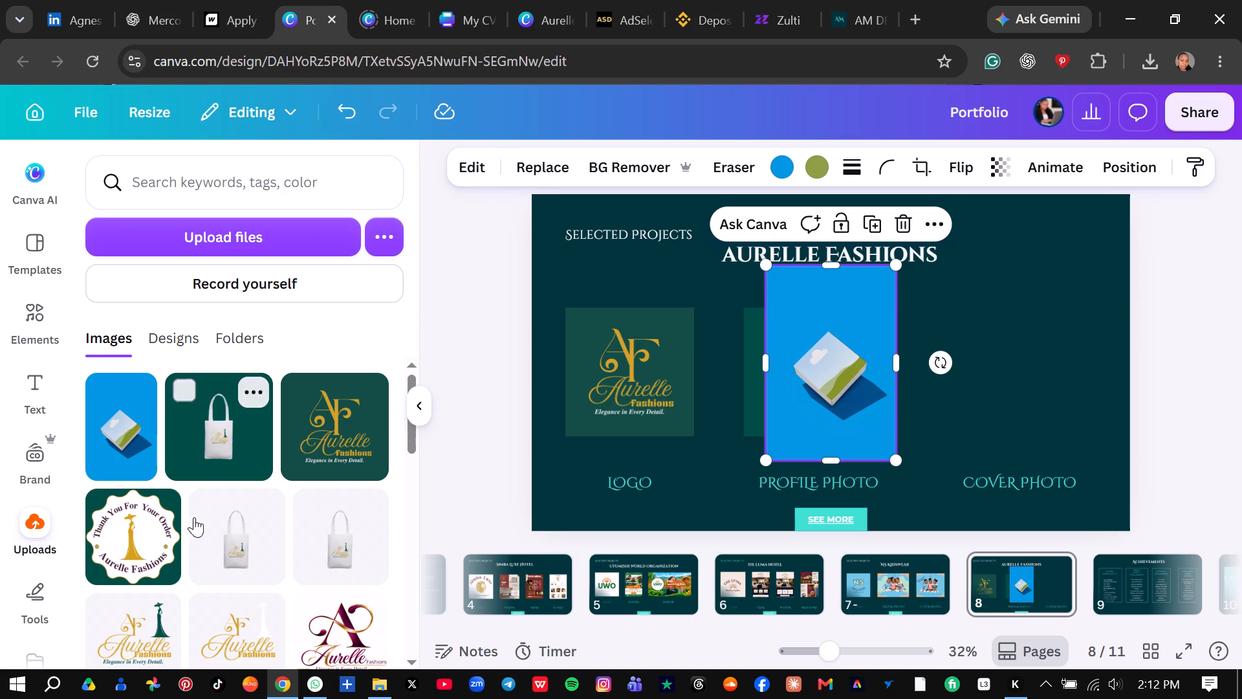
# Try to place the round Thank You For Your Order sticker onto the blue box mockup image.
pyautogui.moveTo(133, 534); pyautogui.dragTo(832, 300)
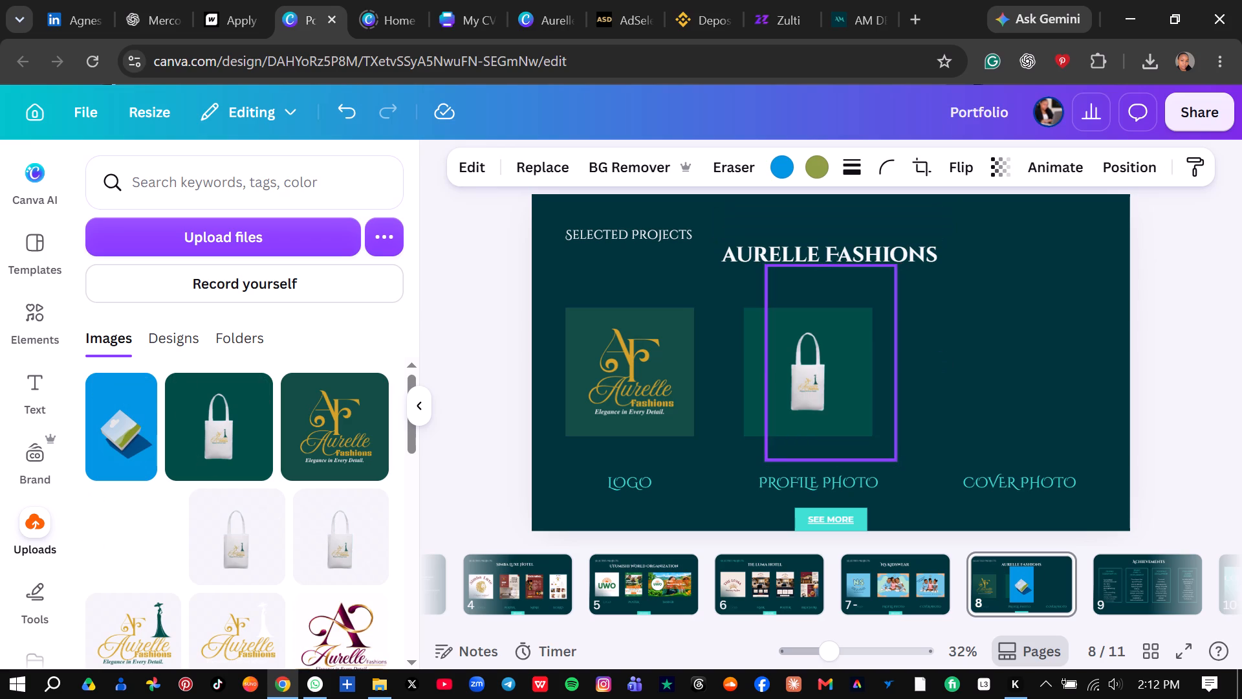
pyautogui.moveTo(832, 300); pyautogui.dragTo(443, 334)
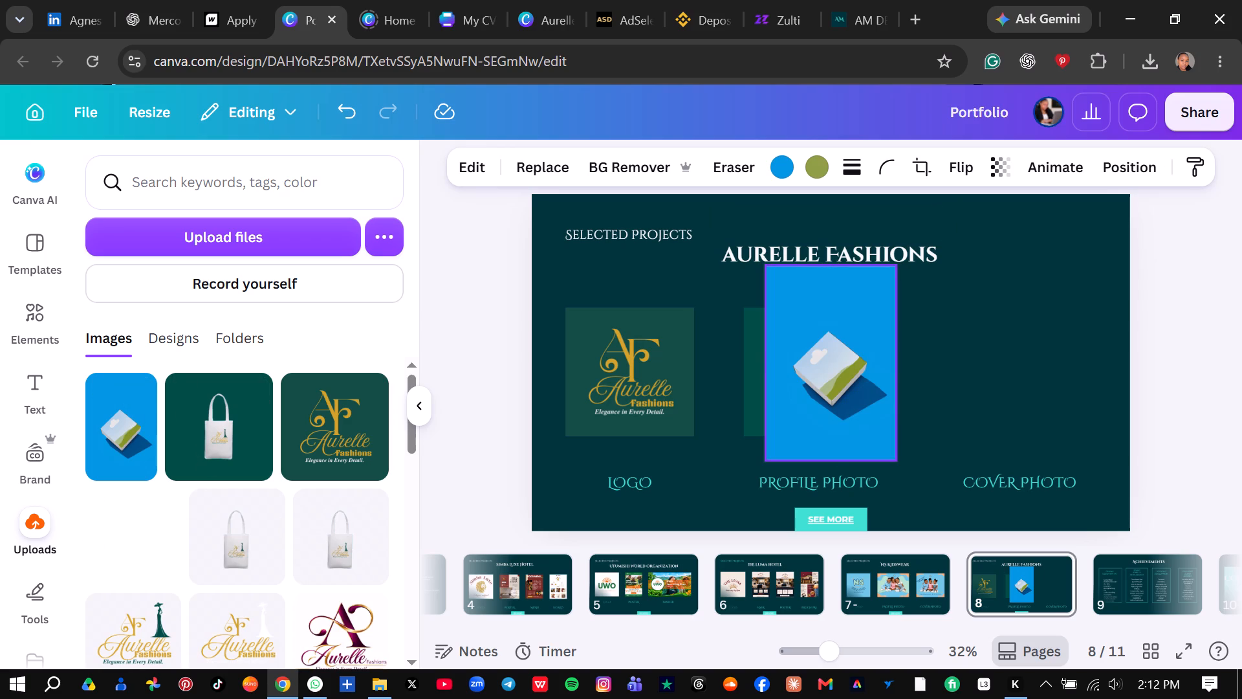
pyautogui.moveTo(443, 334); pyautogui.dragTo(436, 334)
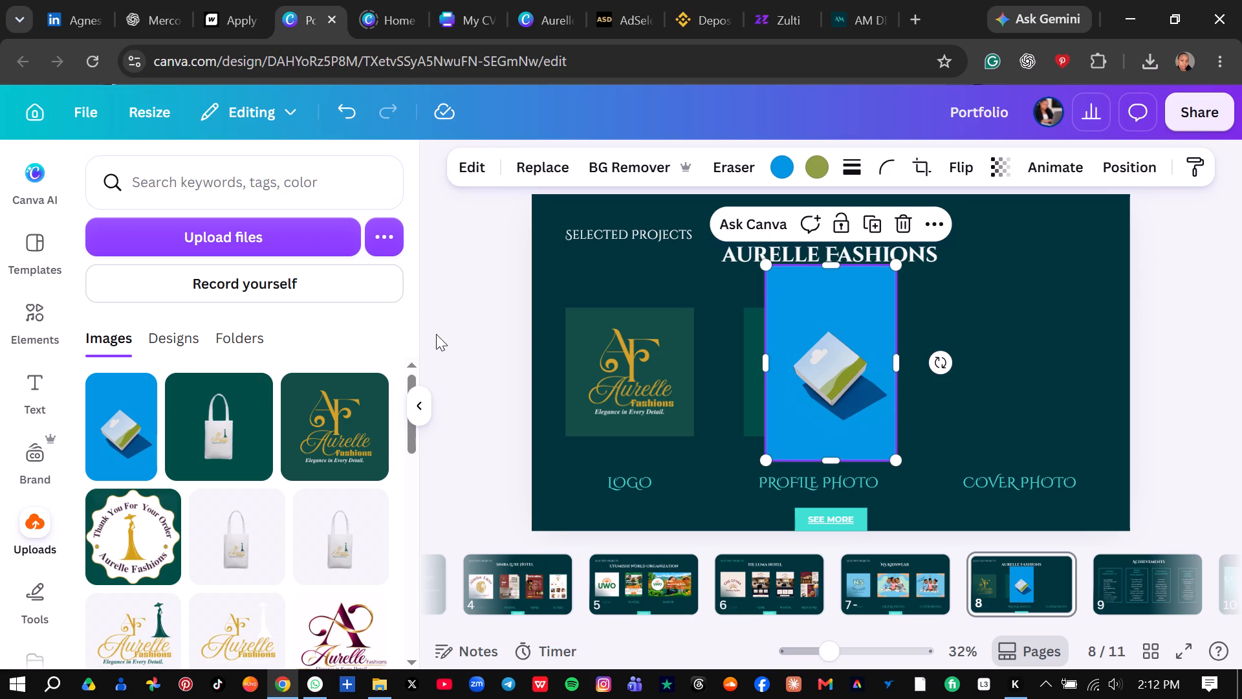
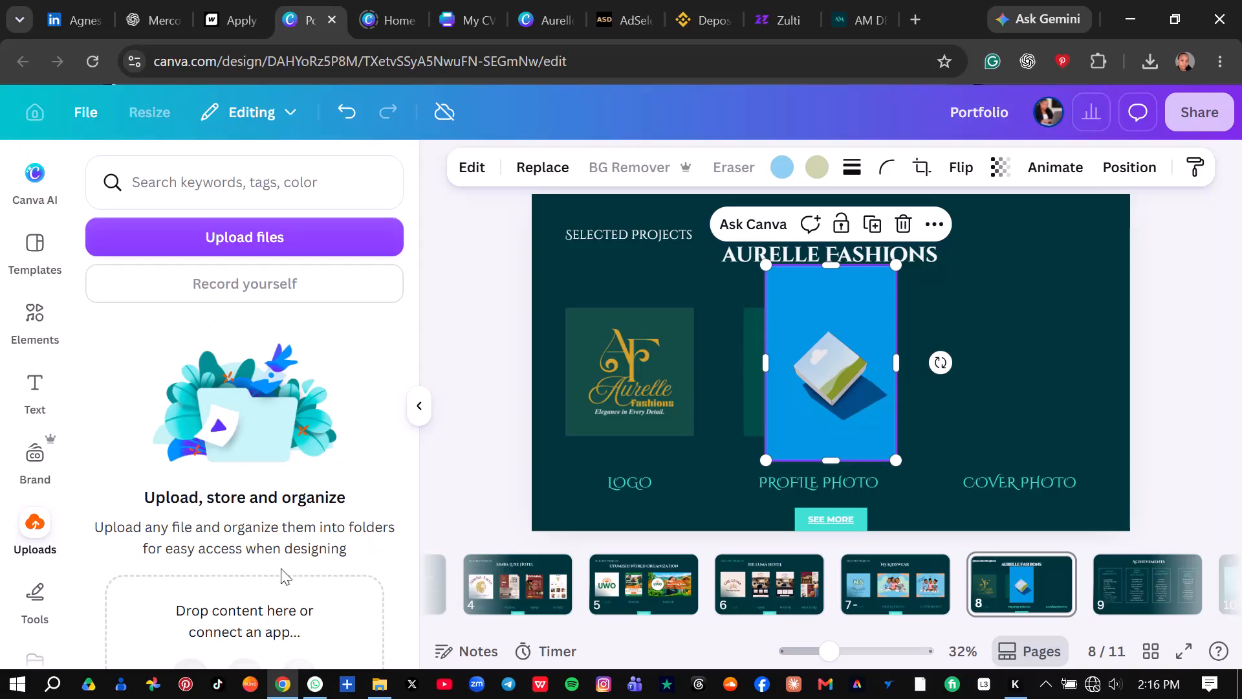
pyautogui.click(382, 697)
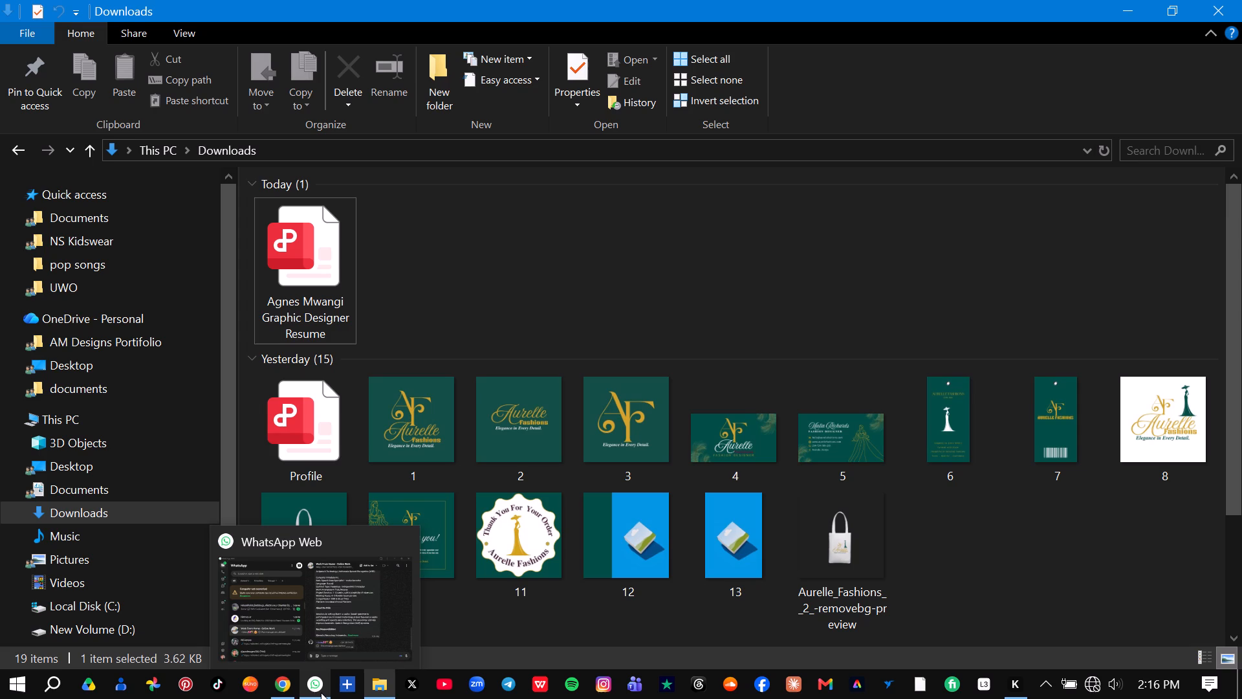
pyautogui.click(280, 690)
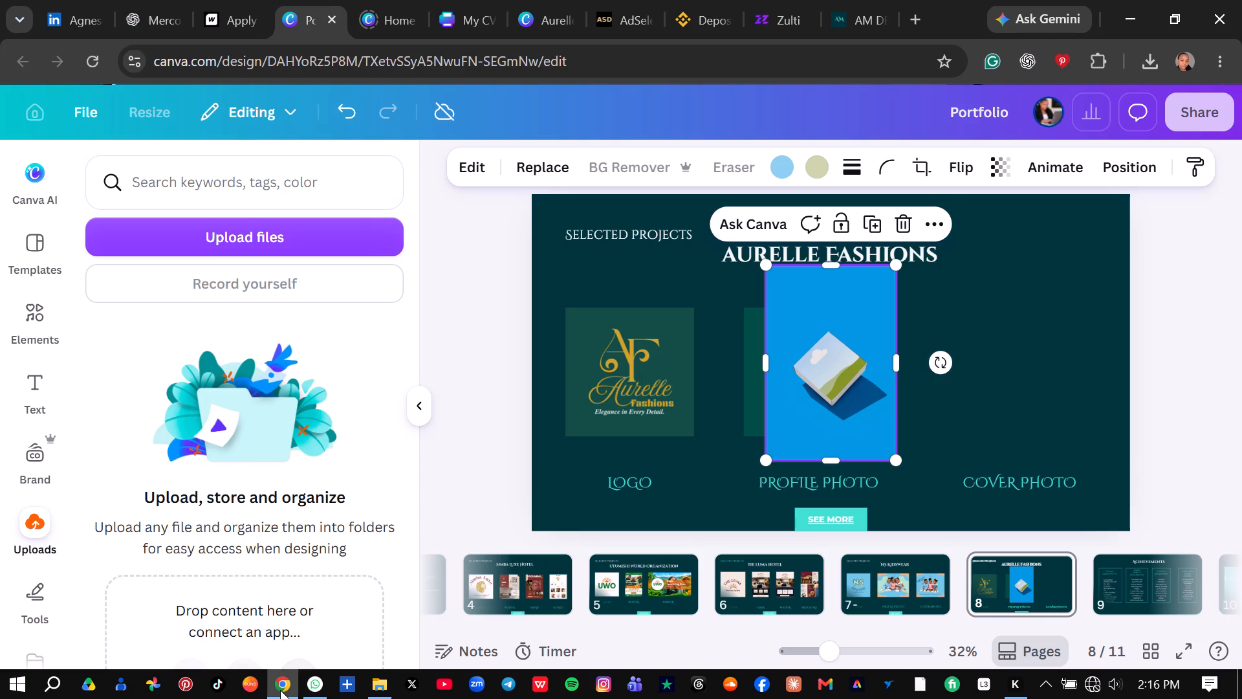
# Switch to the separate Aurelle Fashions design, open page 12 and reload the design.
pyautogui.click(549, 17)
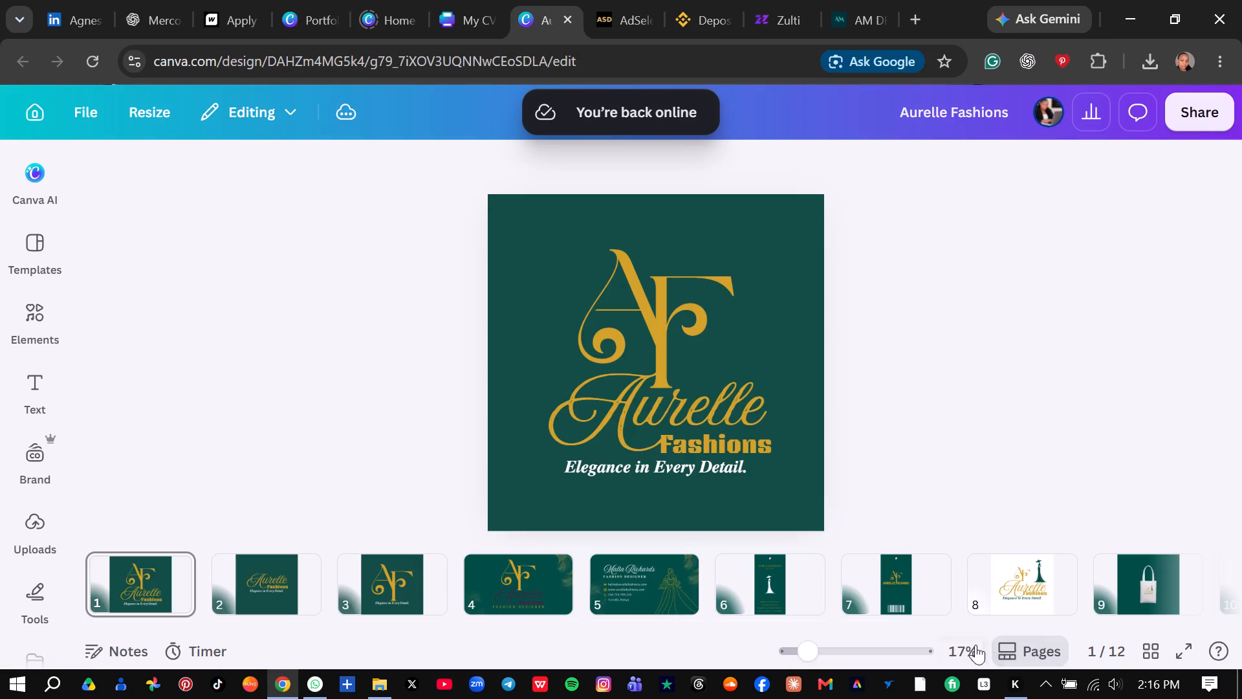
pyautogui.moveTo(891, 626); pyautogui.dragTo(1241, 597)
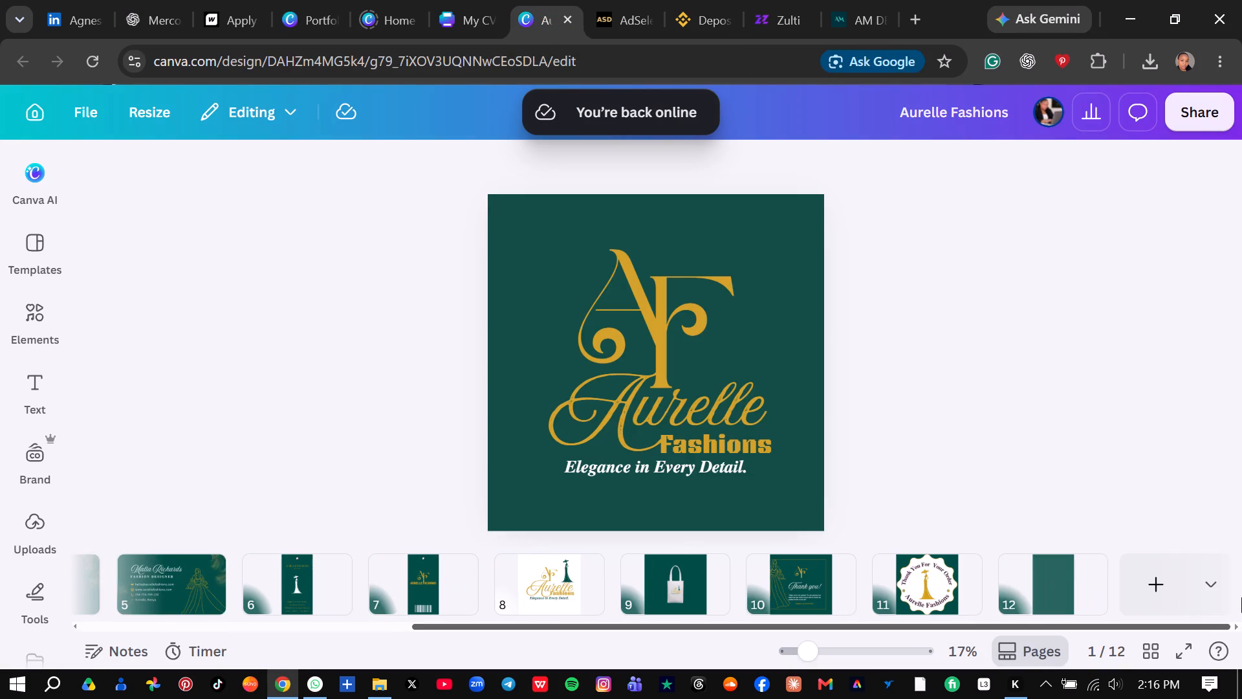
pyautogui.moveTo(1241, 597); pyautogui.dragTo(1241, 592)
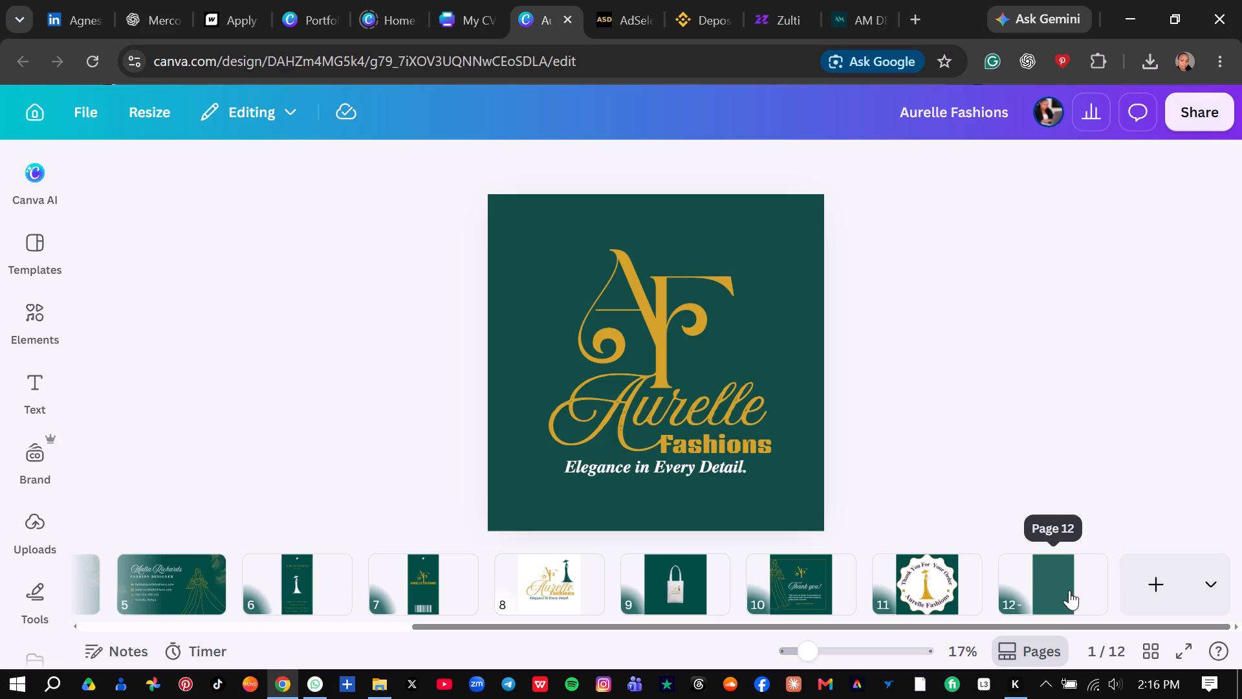
pyautogui.click(1055, 594)
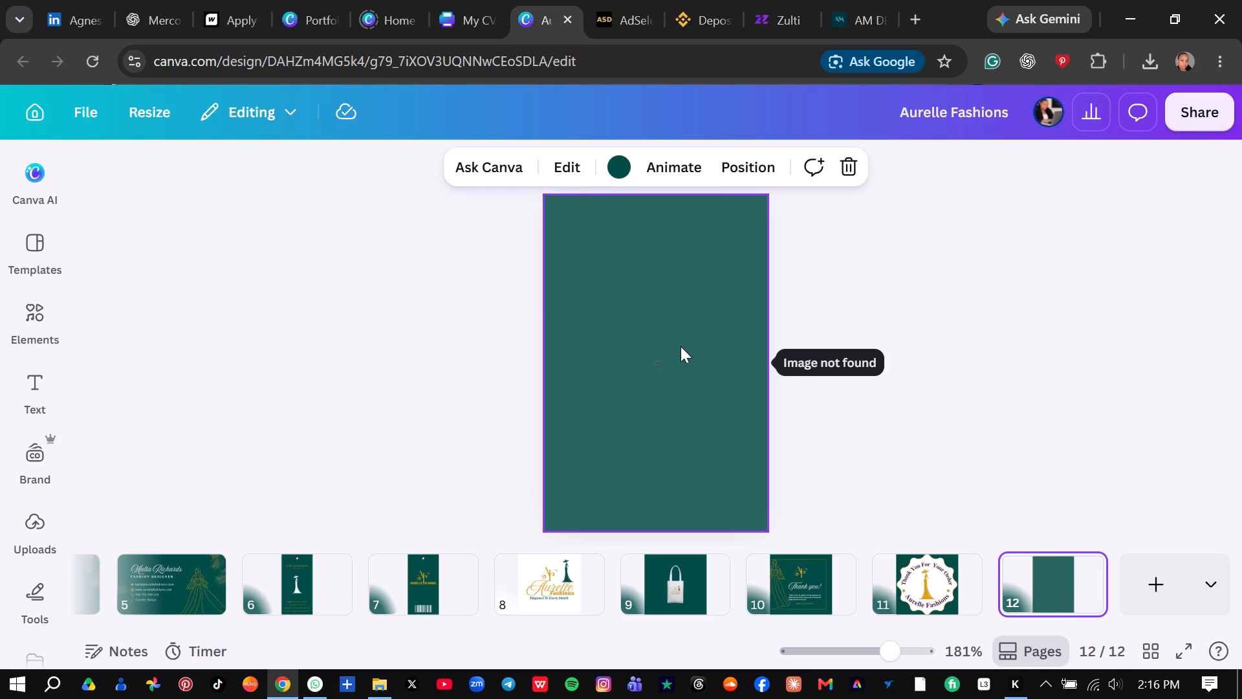
pyautogui.click(98, 65)
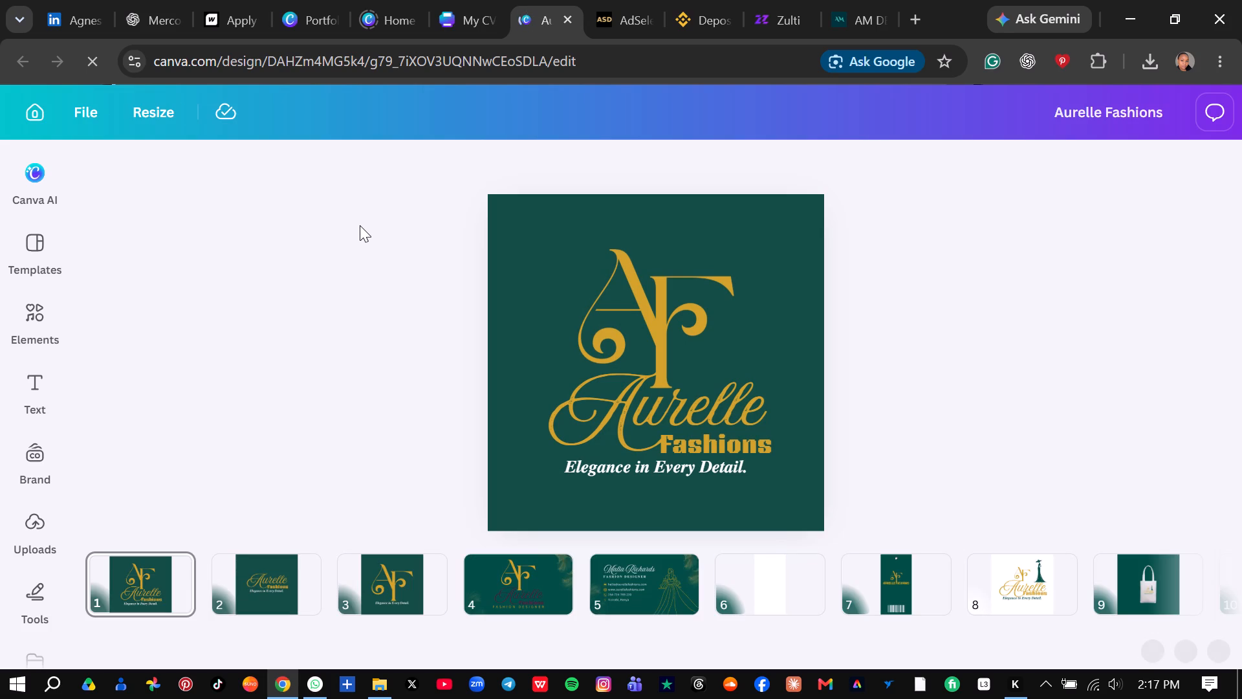
# Search the elements for "packaging box" and add the tilted box mockup with the blue background to page 12.
pyautogui.moveTo(841, 626); pyautogui.dragTo(1050, 630)
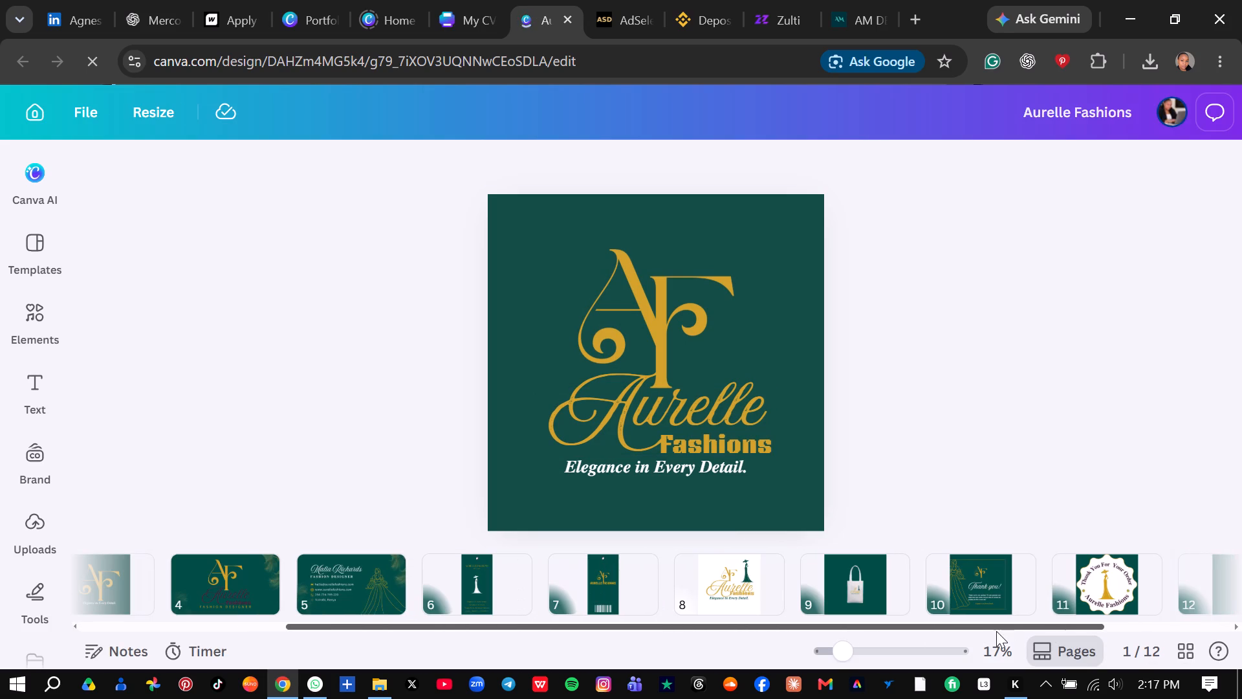
pyautogui.moveTo(983, 627); pyautogui.dragTo(1160, 635)
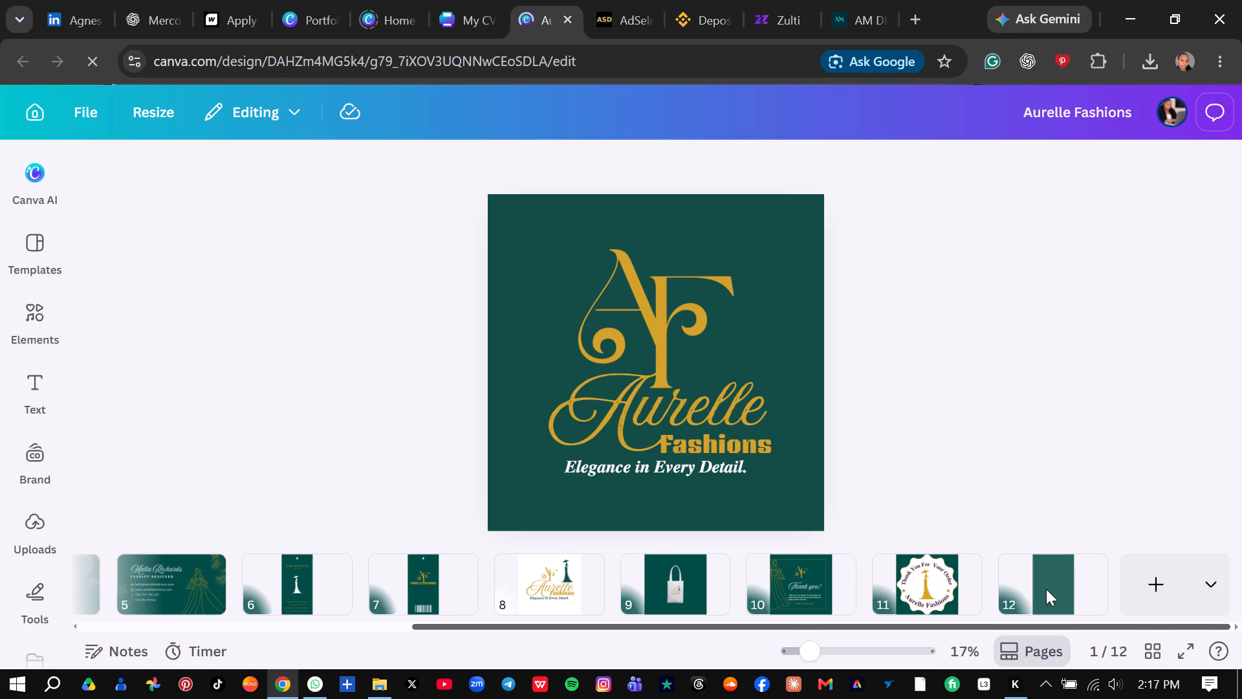
pyautogui.click(1036, 584)
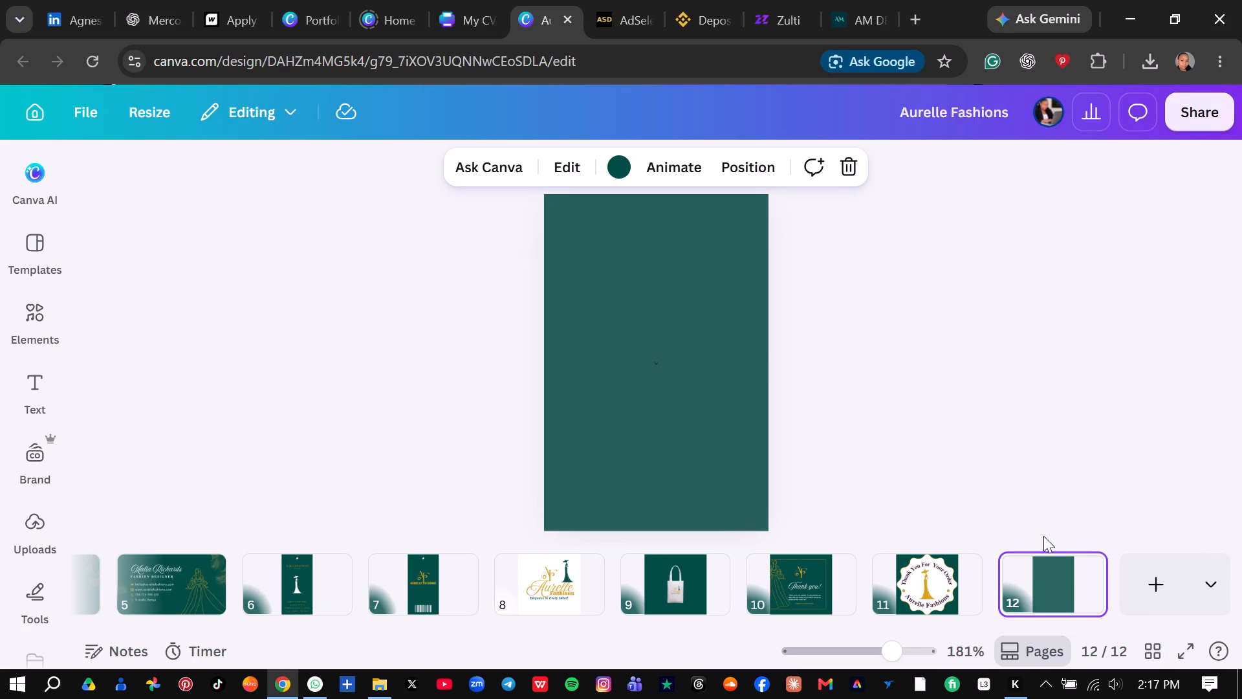
pyautogui.click(727, 325)
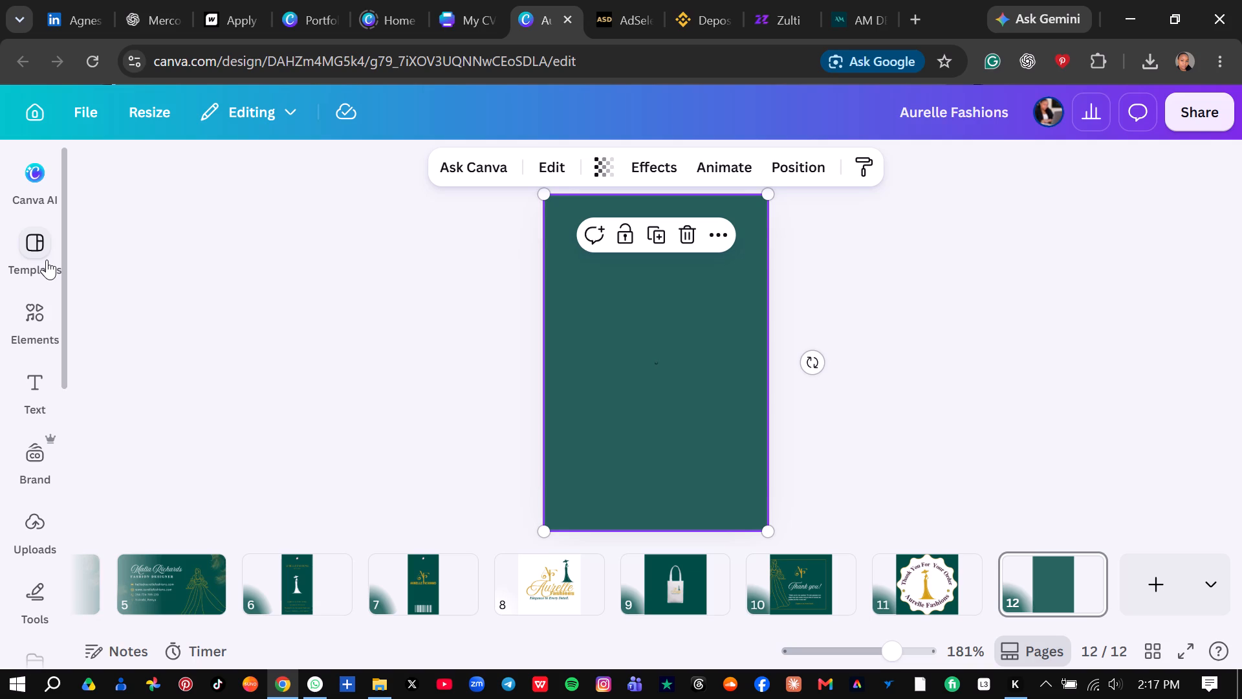
pyautogui.click(36, 325)
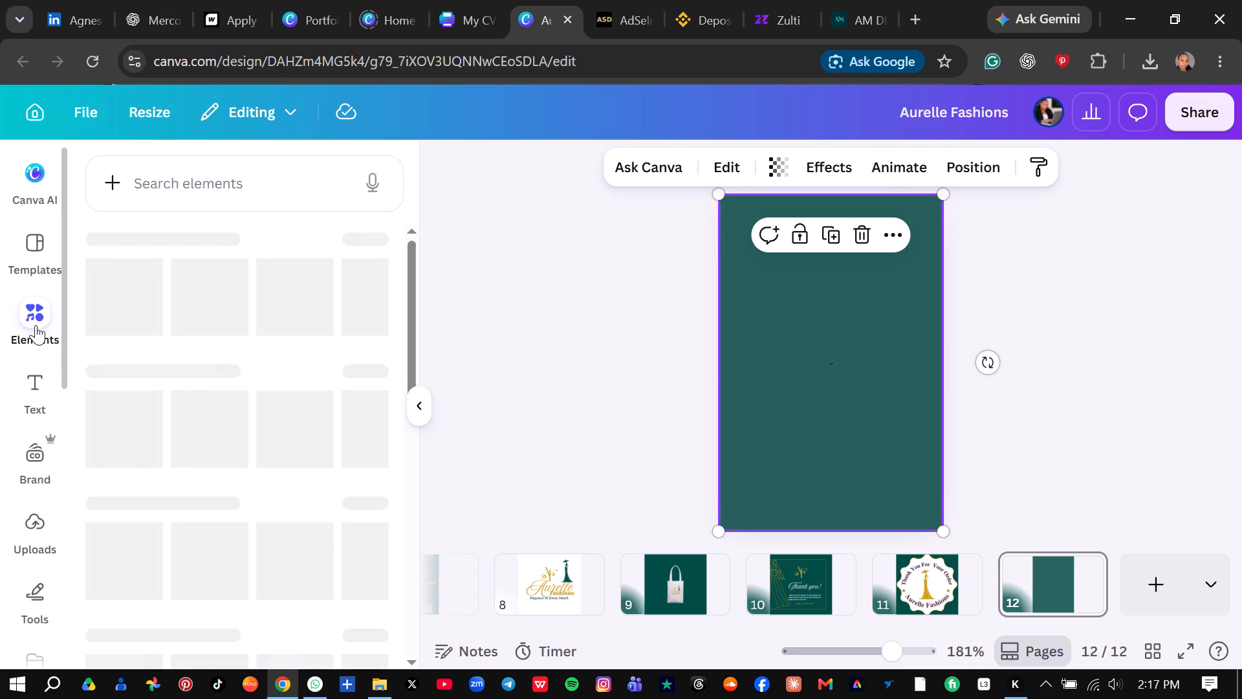
pyautogui.click(182, 179)
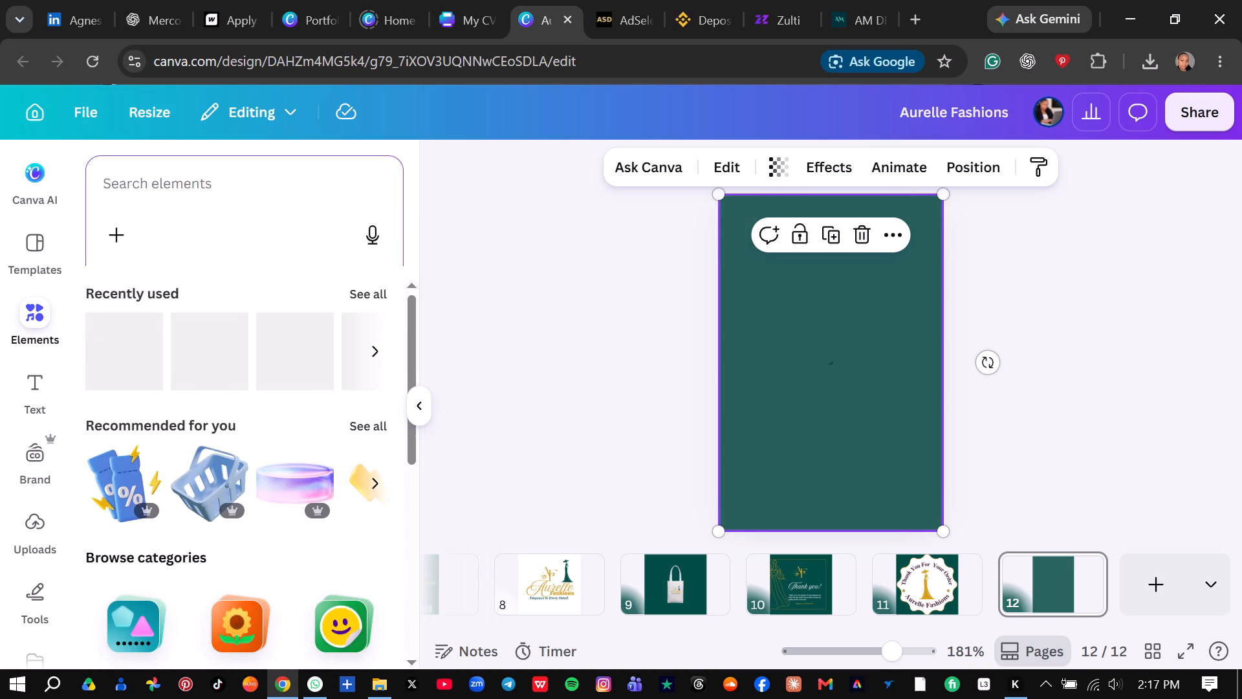
pyautogui.click(217, 329)
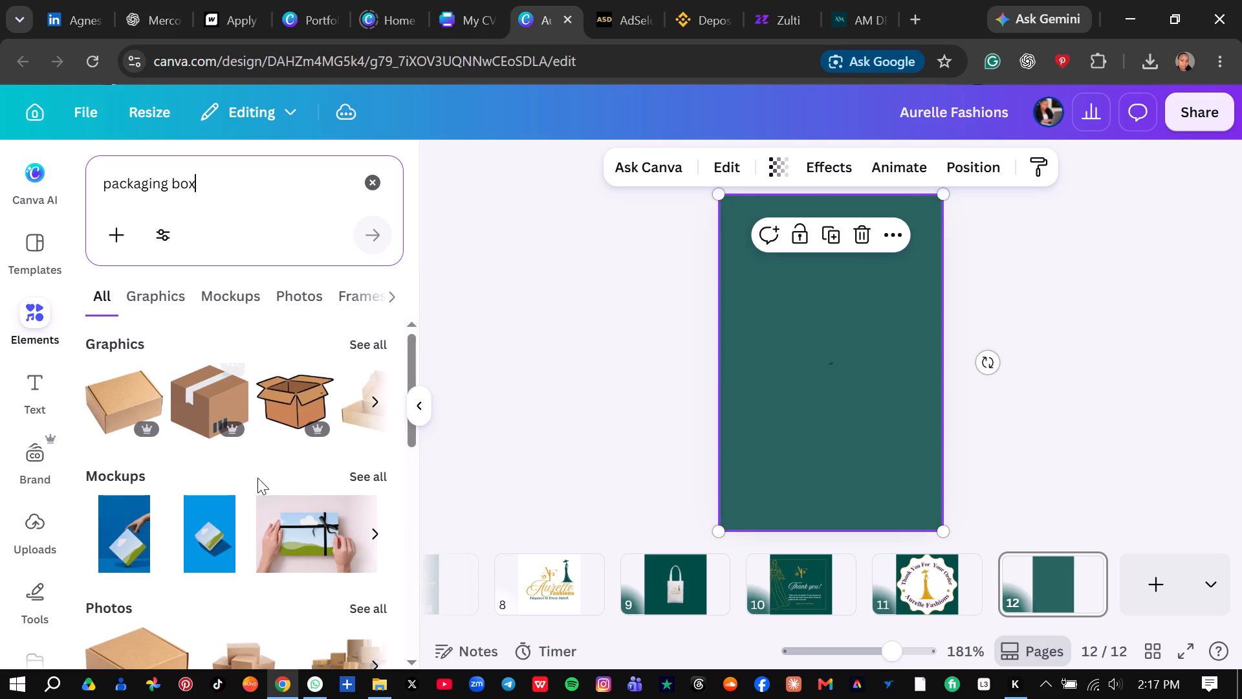
pyautogui.click(216, 537)
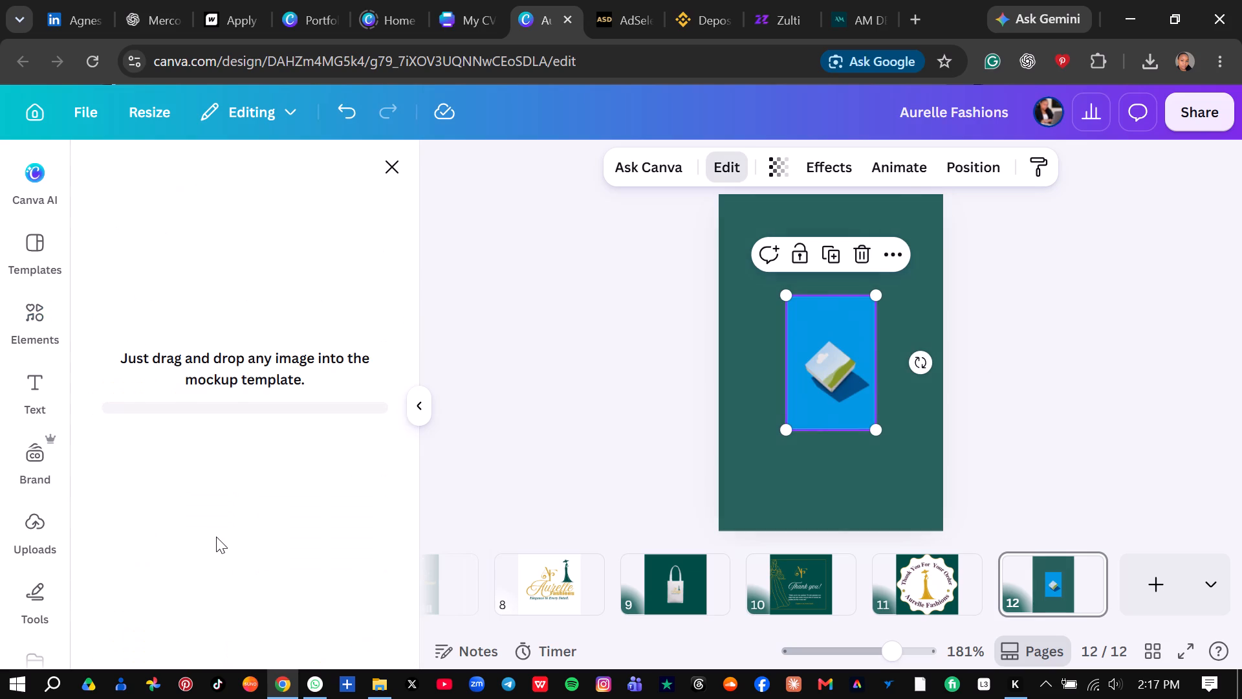
# Move the blue box mockup into the page's corner and enlarge it to cover all of page 12.
pyautogui.moveTo(840, 391); pyautogui.dragTo(872, 325)
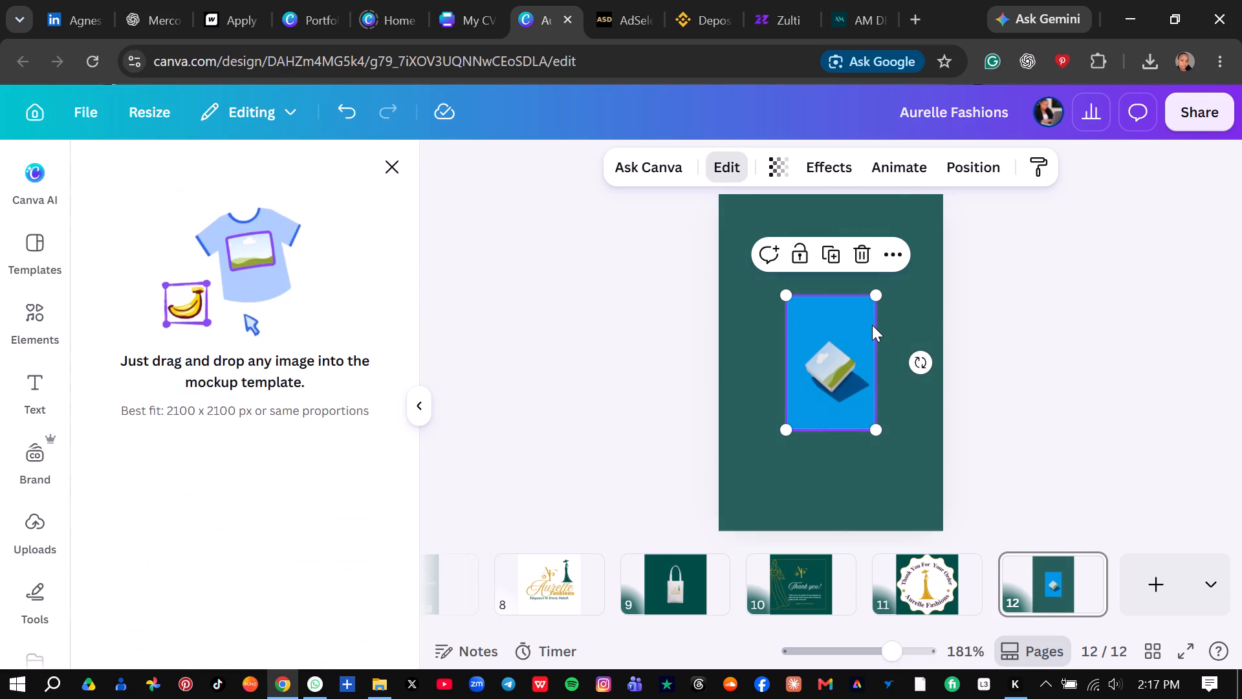
pyautogui.moveTo(872, 325); pyautogui.dragTo(911, 287)
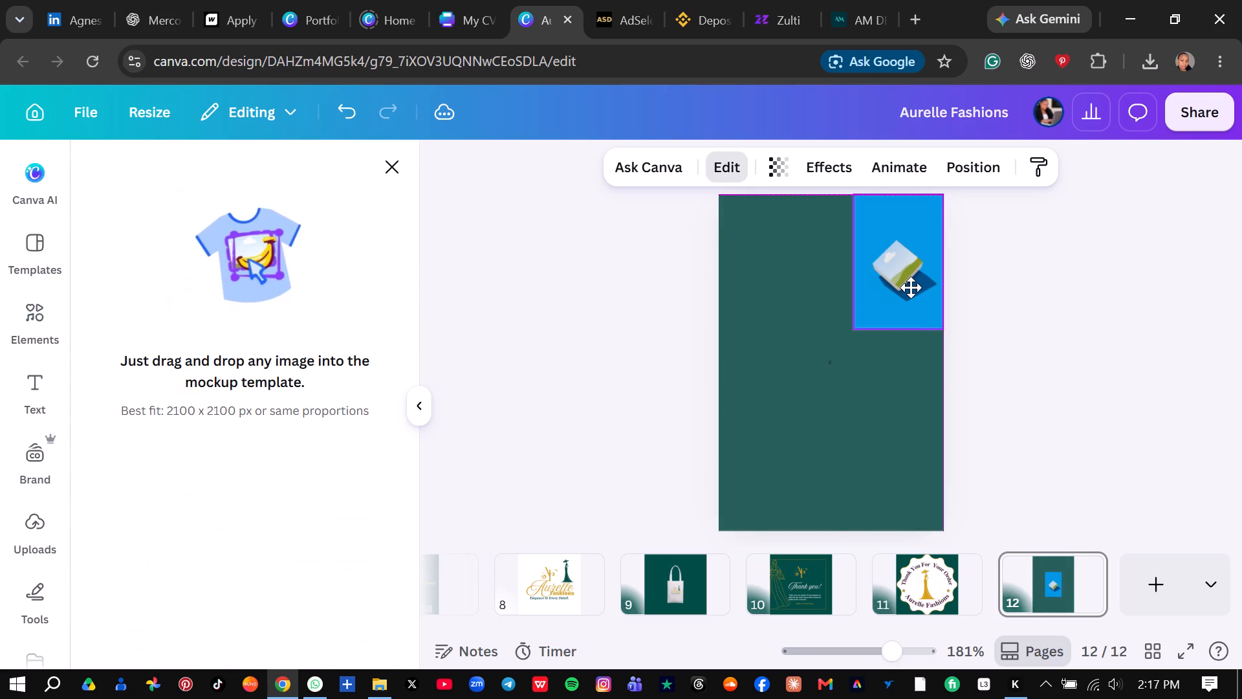
pyautogui.click(852, 329)
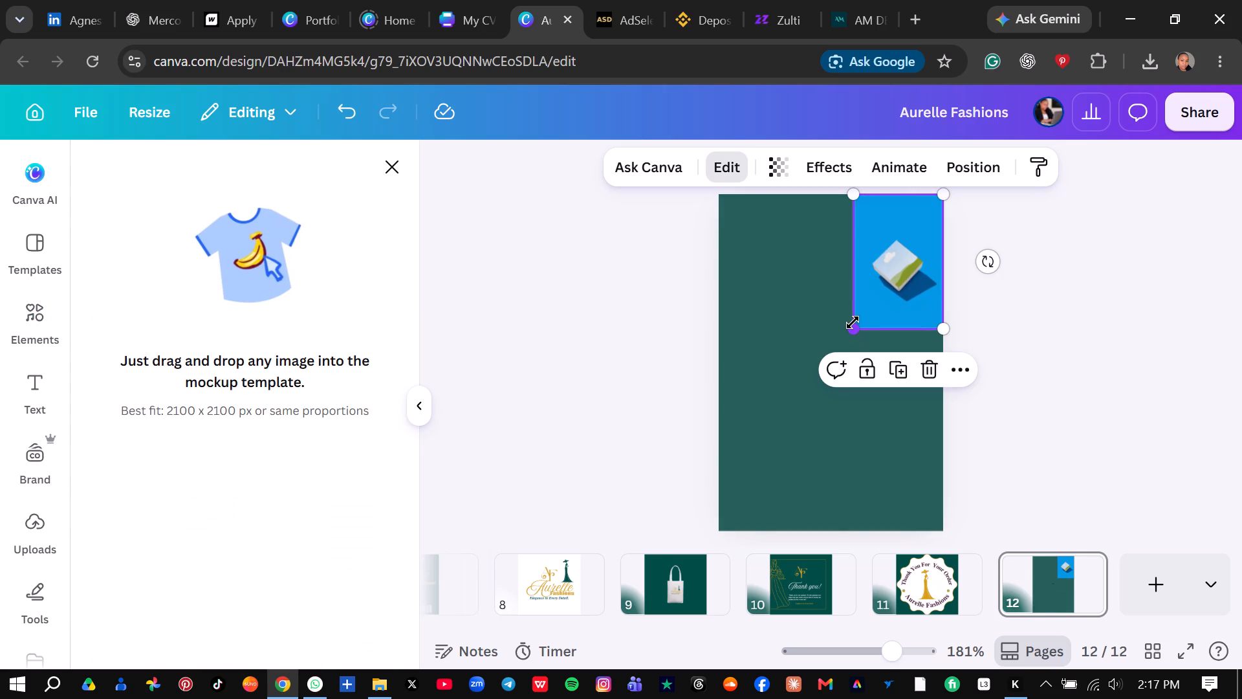
pyautogui.moveTo(853, 329); pyautogui.dragTo(817, 381)
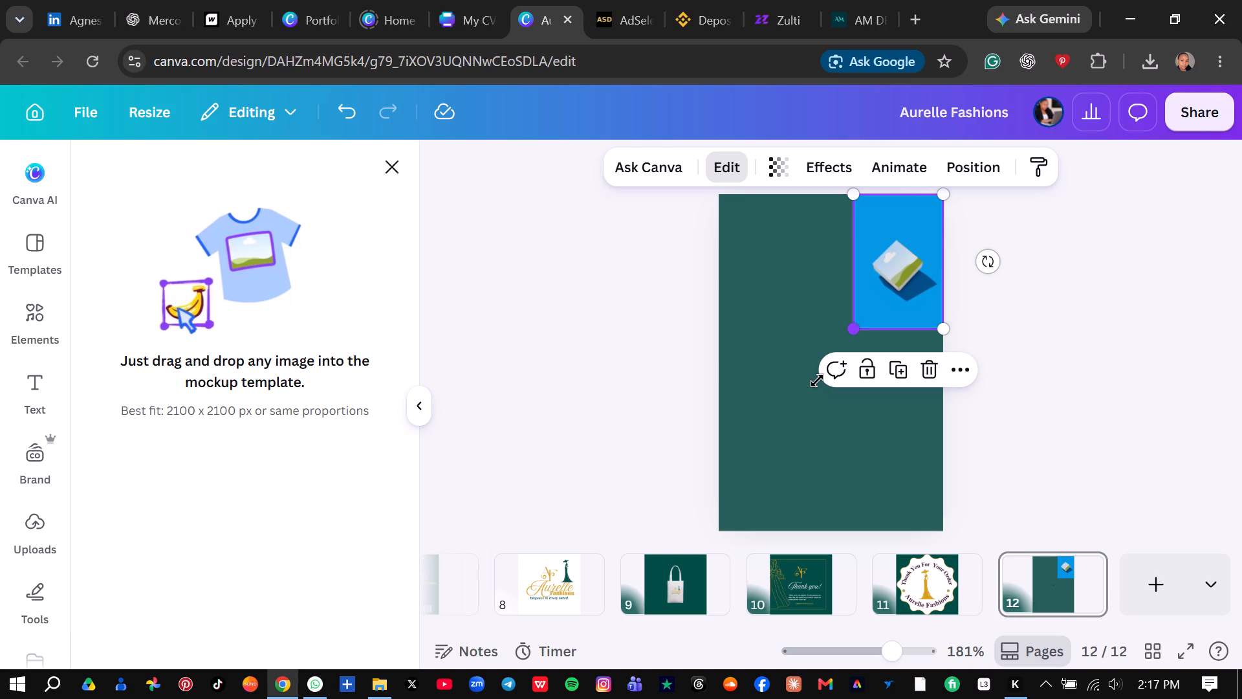
pyautogui.moveTo(817, 381); pyautogui.dragTo(704, 605)
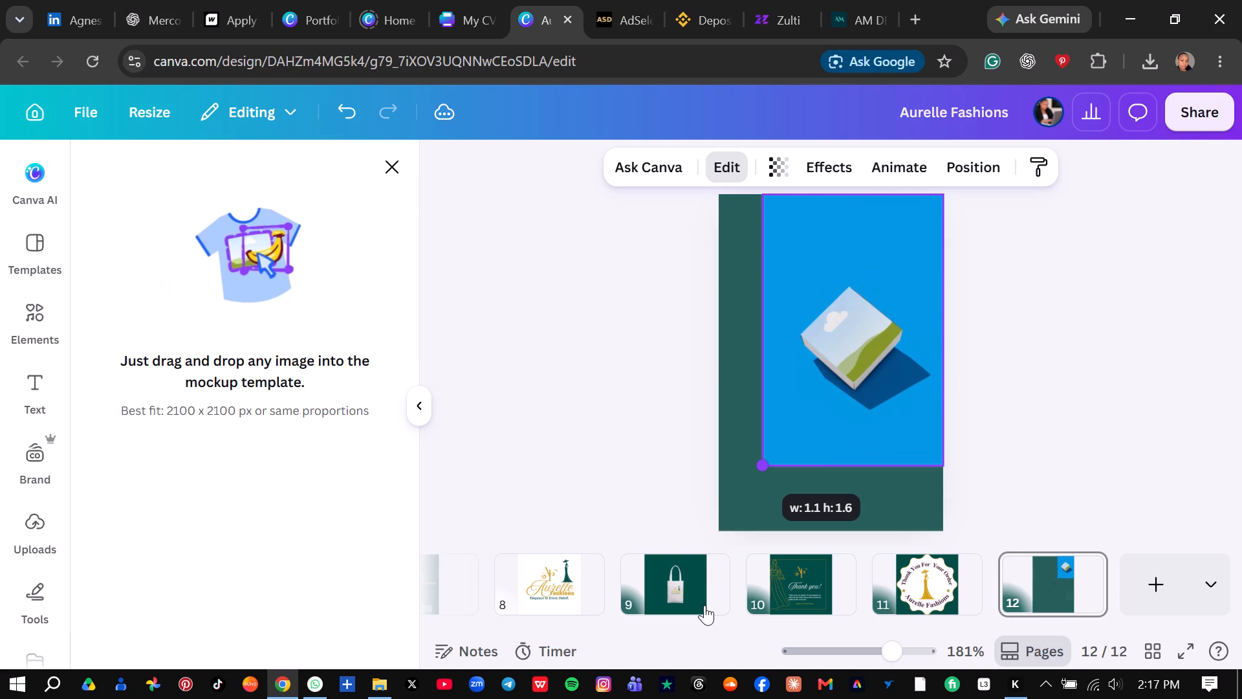
pyautogui.moveTo(704, 605); pyautogui.dragTo(776, 649)
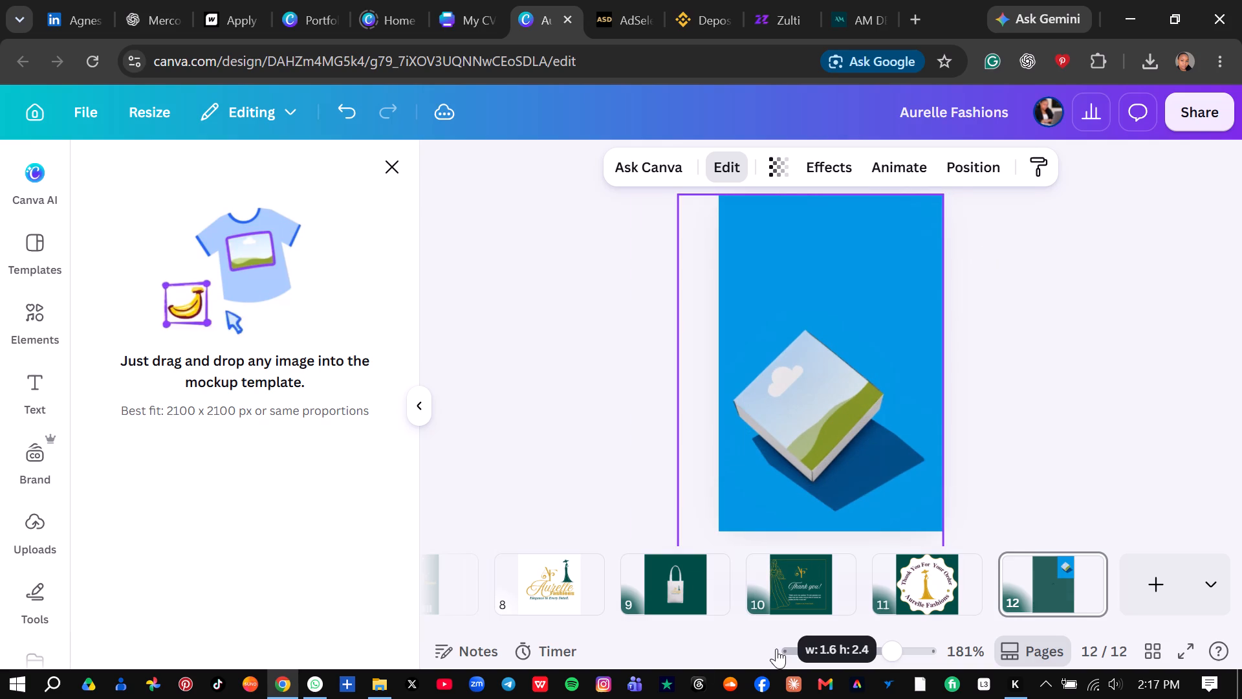
pyautogui.moveTo(776, 649); pyautogui.dragTo(849, 566)
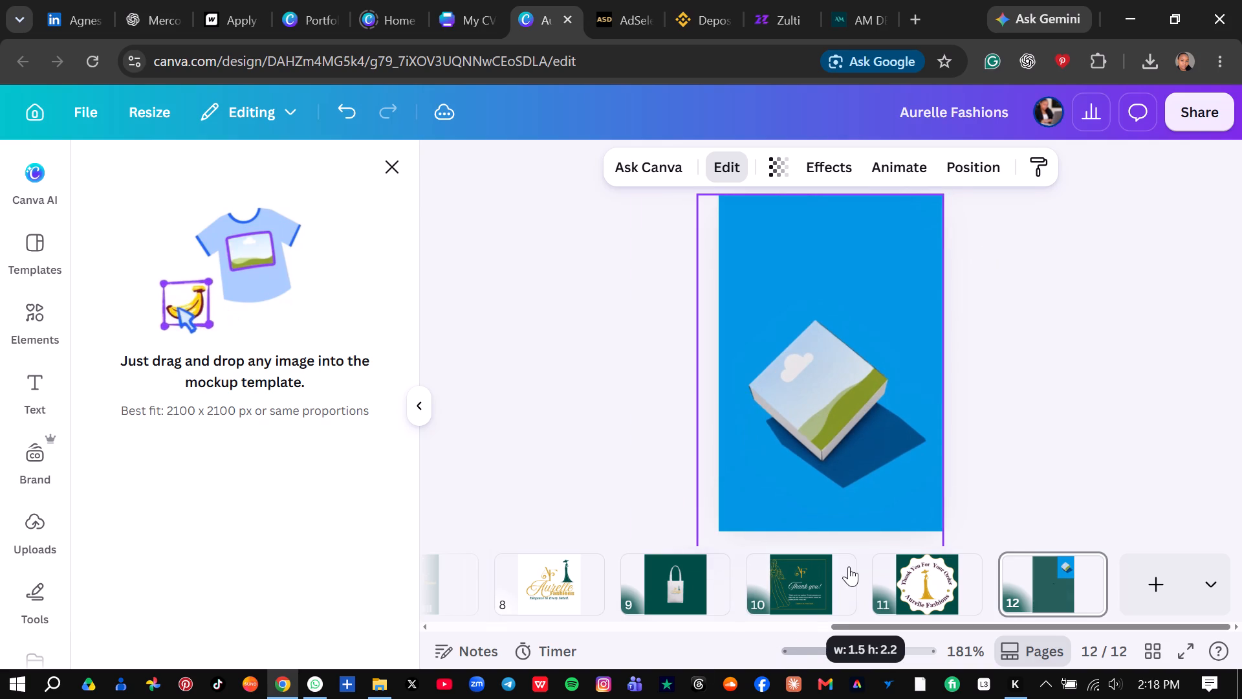
pyautogui.moveTo(849, 566); pyautogui.dragTo(812, 599)
pyautogui.click(1036, 342)
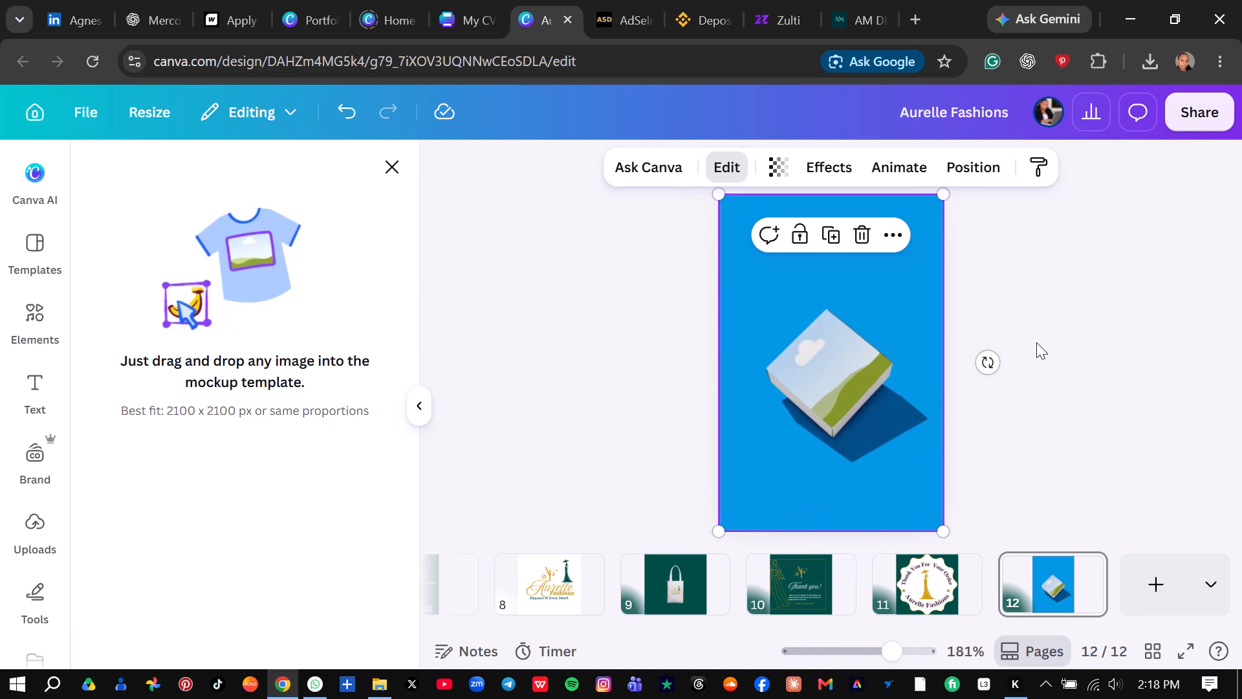
# Place the uploaded round Thank You For Your Order sticker onto the box mockup on page 12.
pyautogui.click(34, 546)
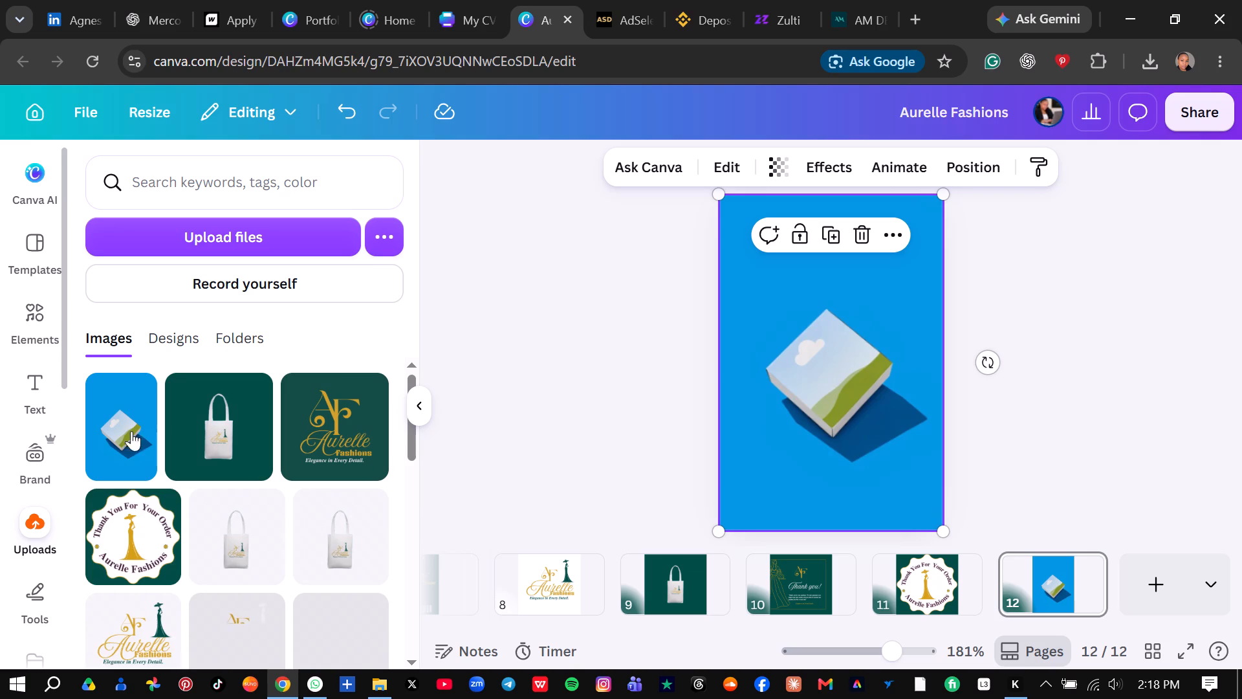
pyautogui.click(139, 540)
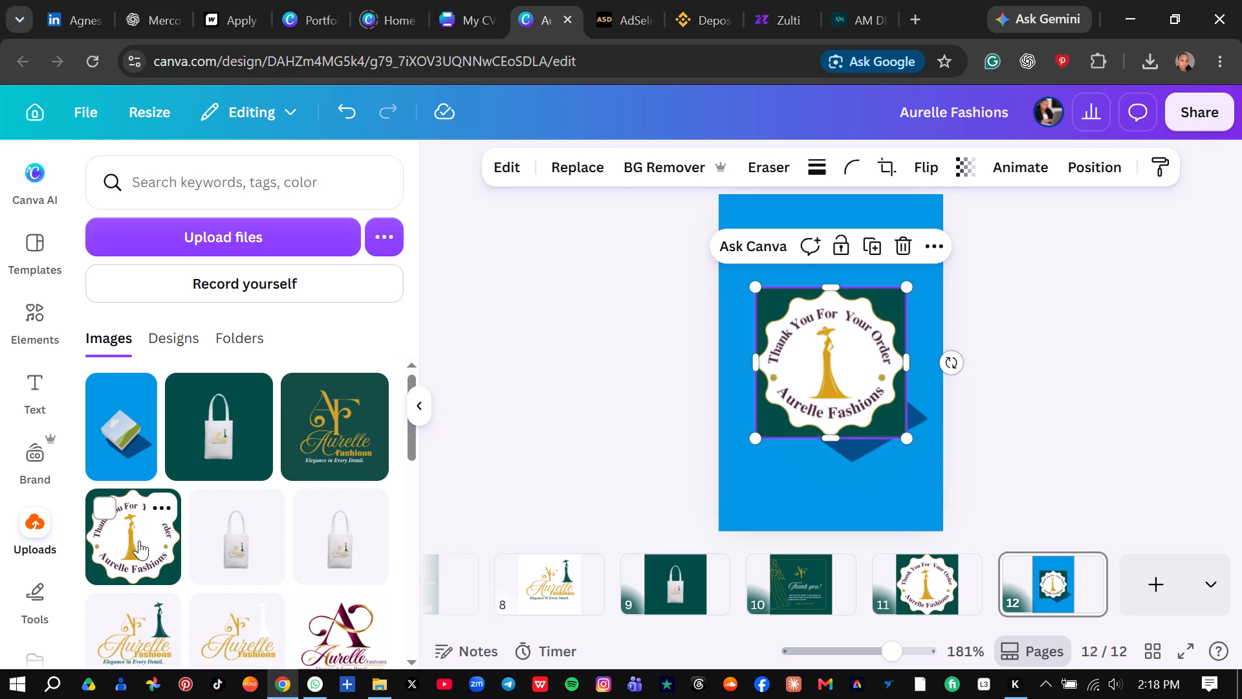
pyautogui.moveTo(846, 335); pyautogui.dragTo(790, 349)
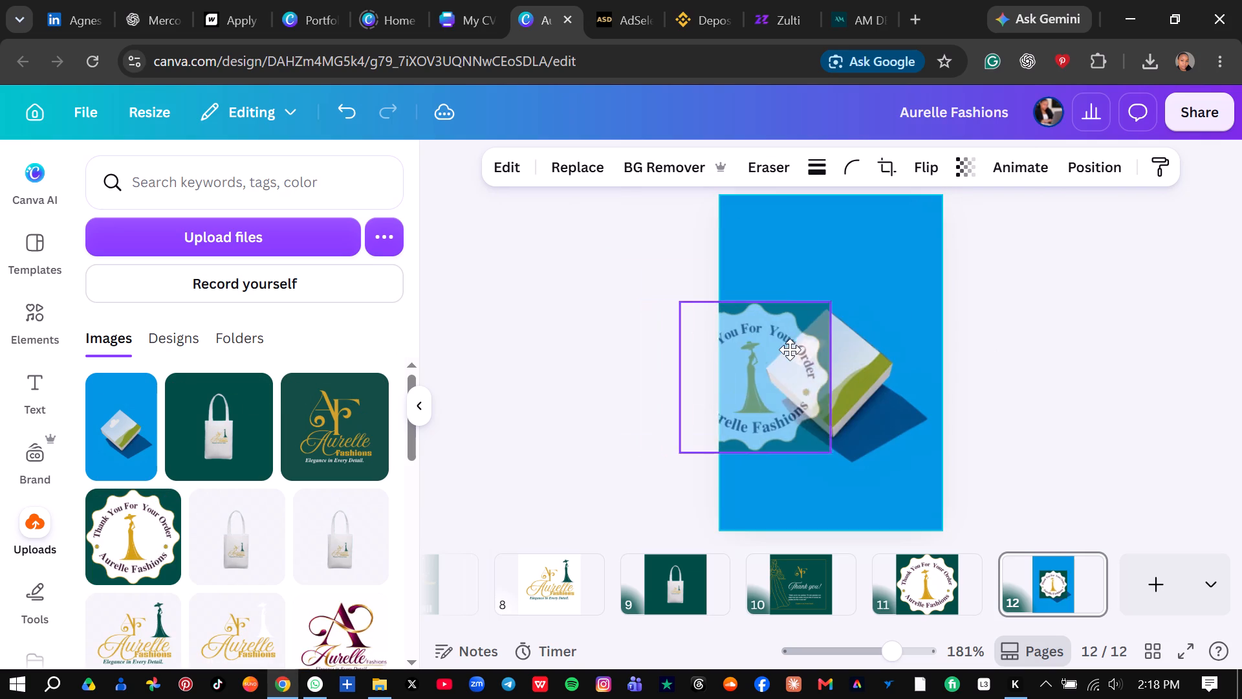
pyautogui.moveTo(790, 349); pyautogui.dragTo(834, 349)
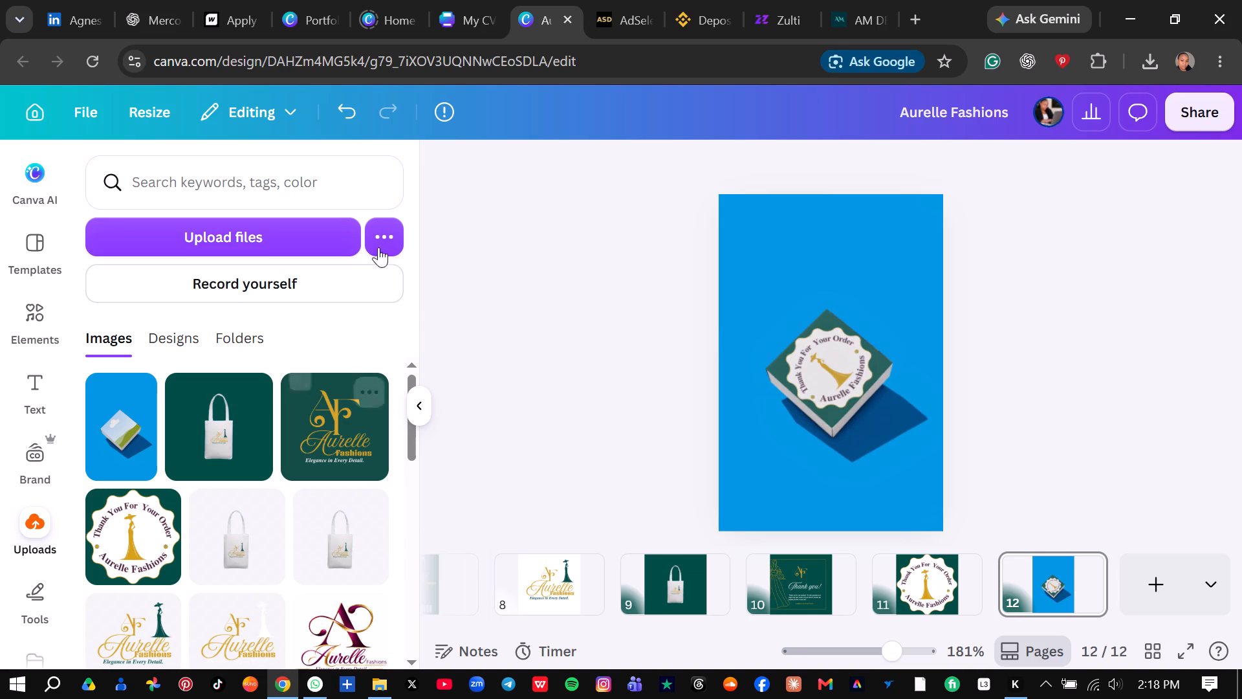
# Switch to the Portfolio design and delete the blank blue box image from the Aurelle Fashions page.
pyautogui.click(308, 20)
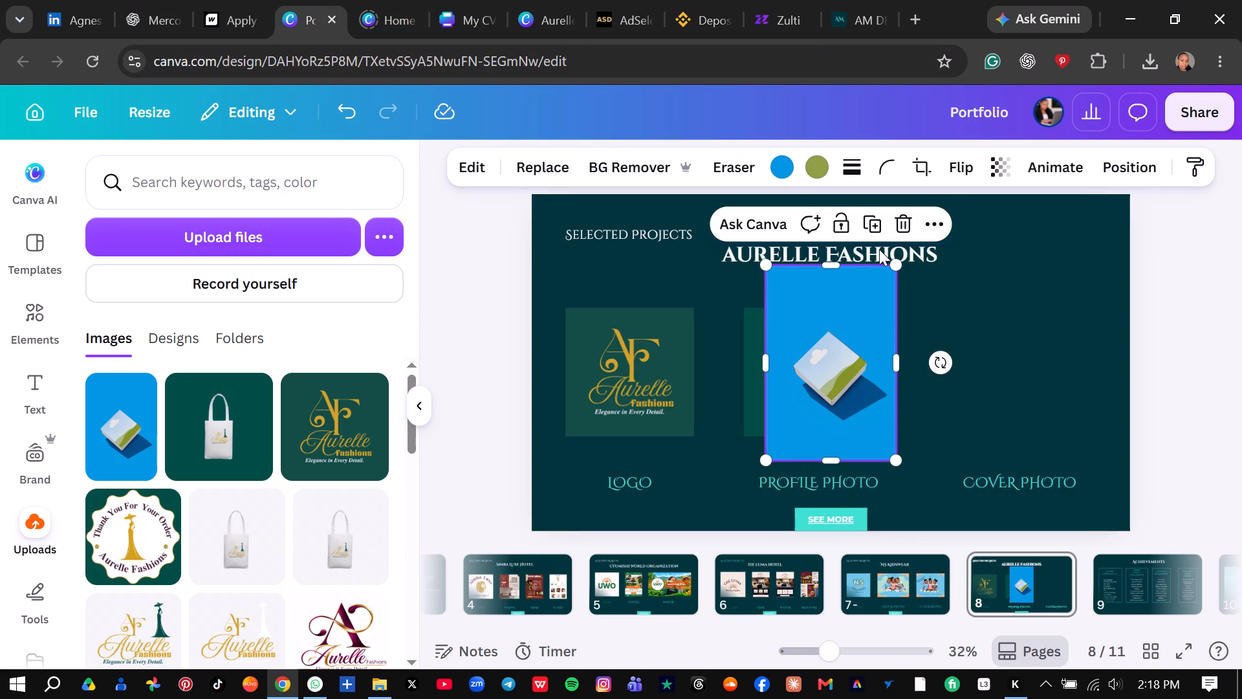
pyautogui.click(908, 230)
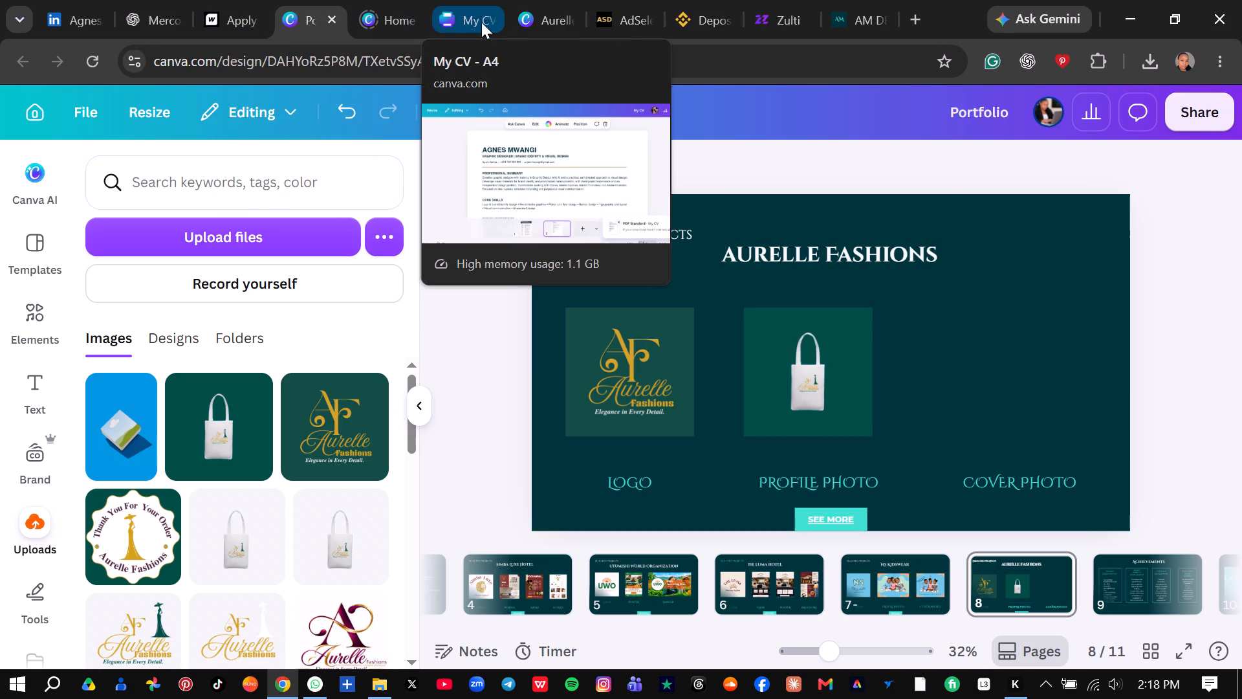
# Return to the Aurelle Fashions design and look through its sticker, thank-you card and tote bag pages.
pyautogui.click(554, 14)
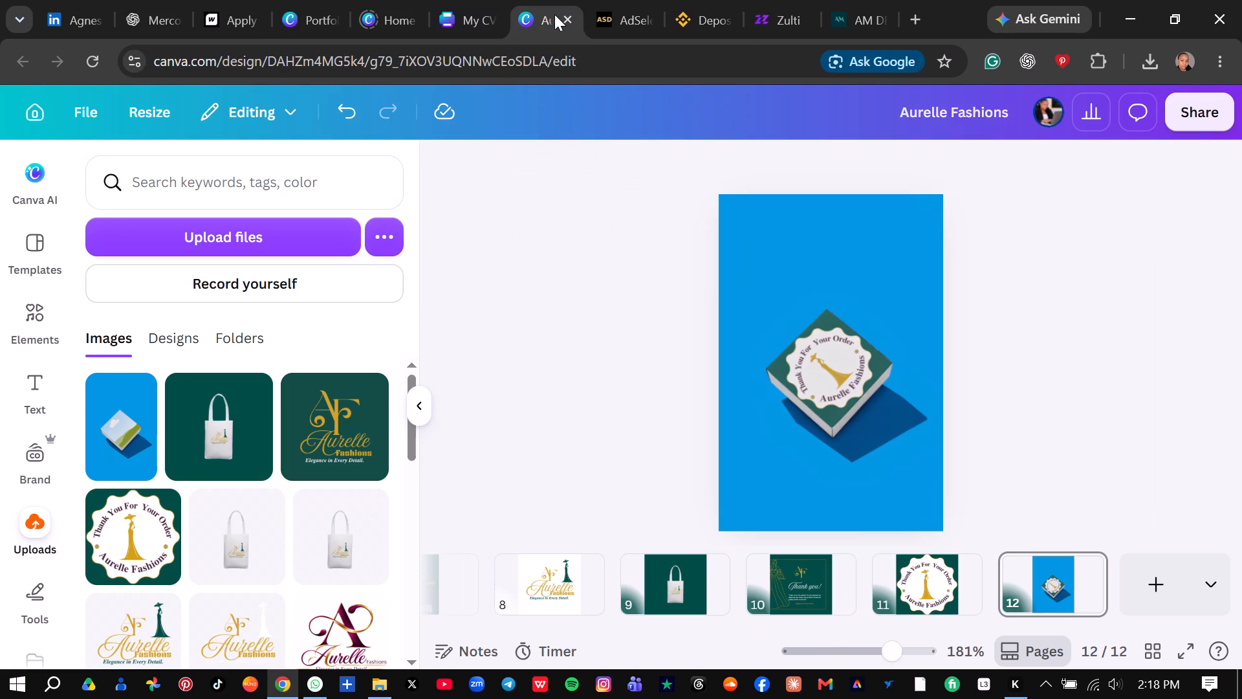
pyautogui.click(942, 594)
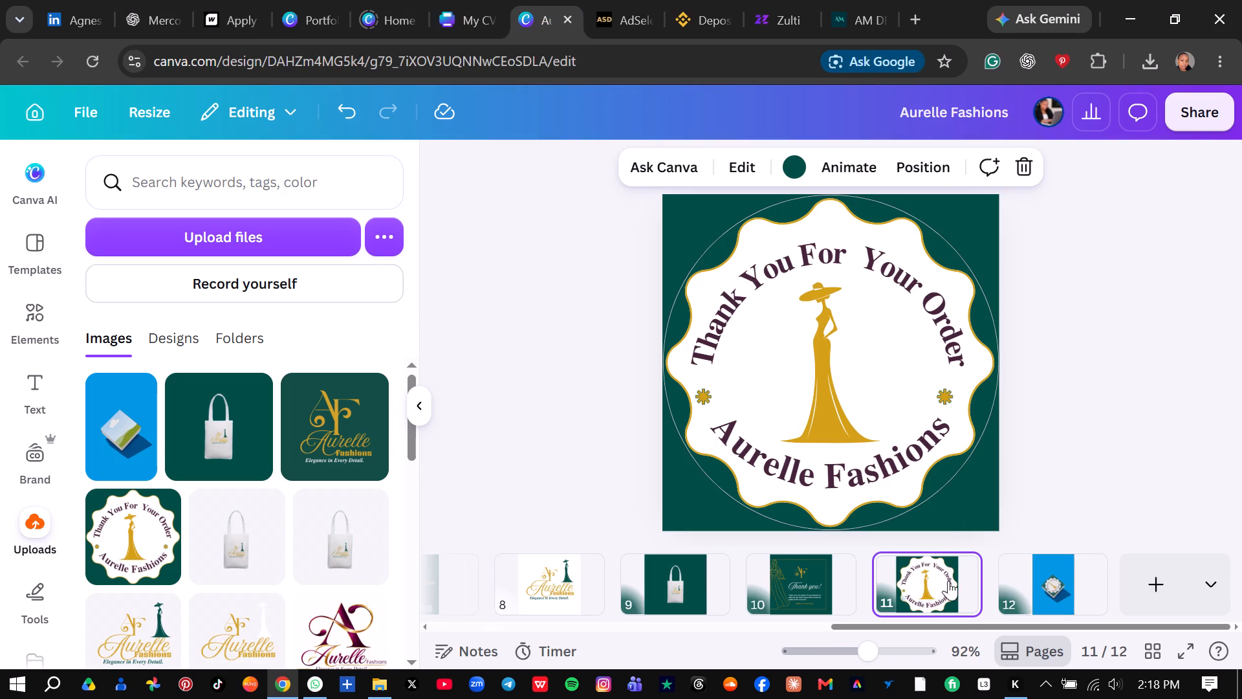
pyautogui.click(968, 564)
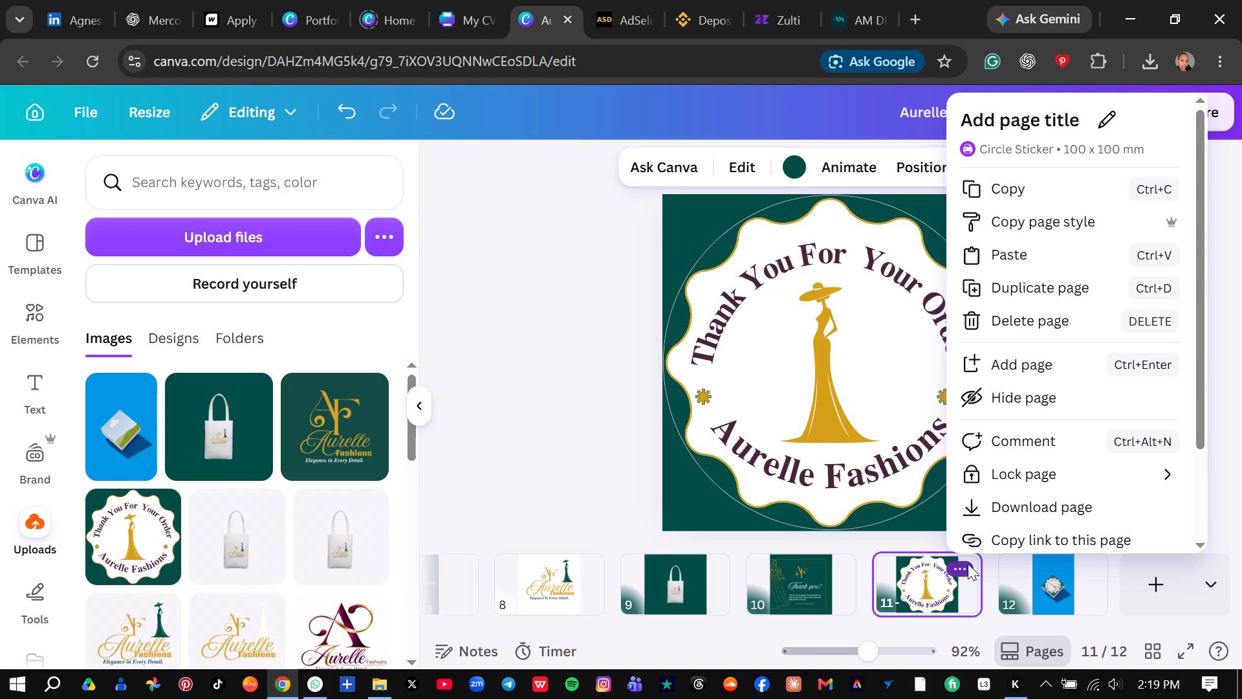
pyautogui.click(1052, 593)
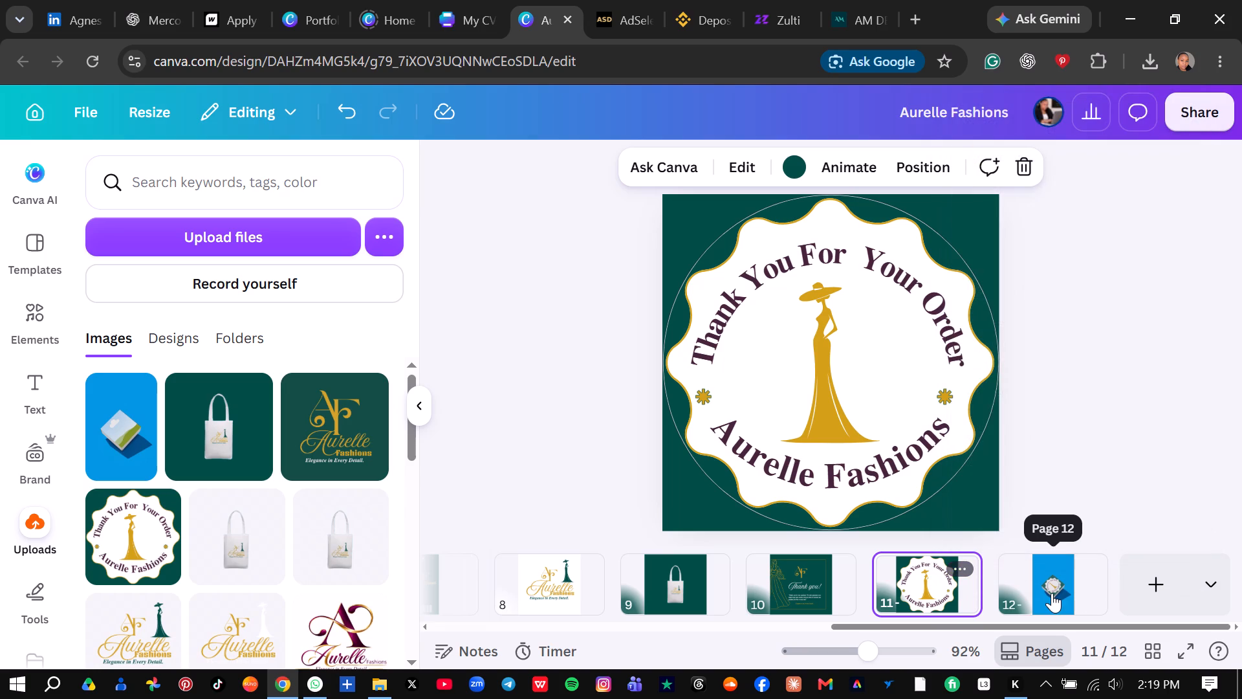
pyautogui.click(797, 588)
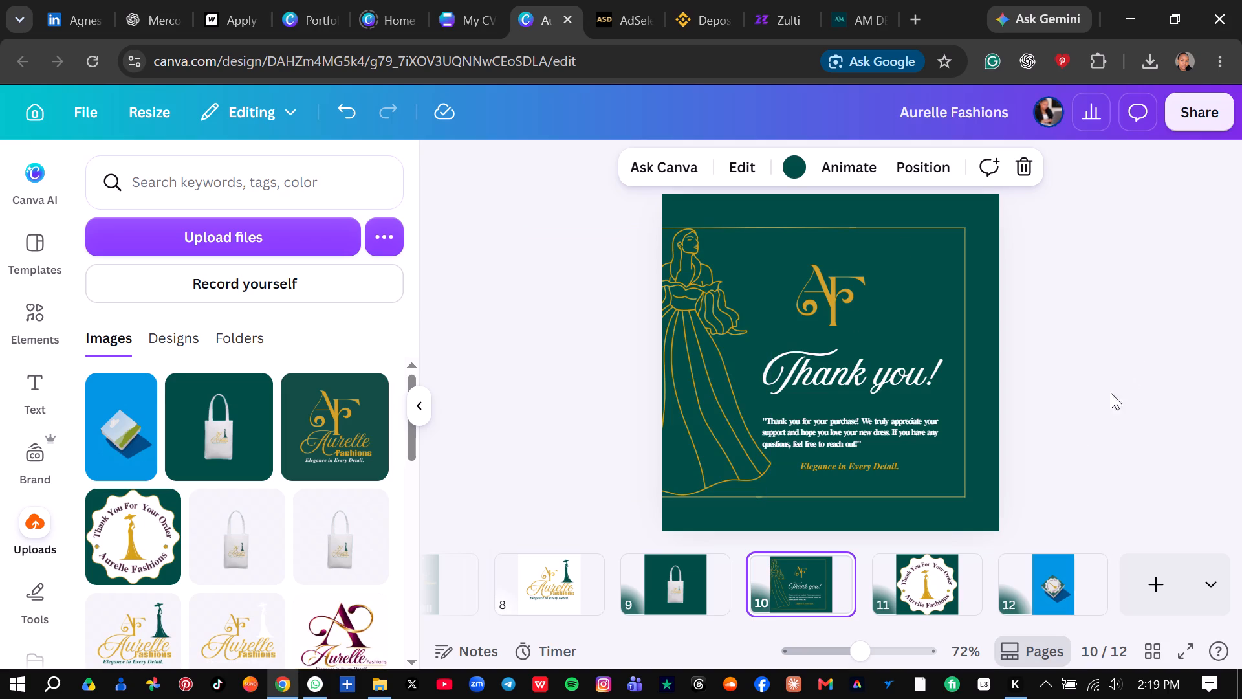
pyautogui.click(674, 587)
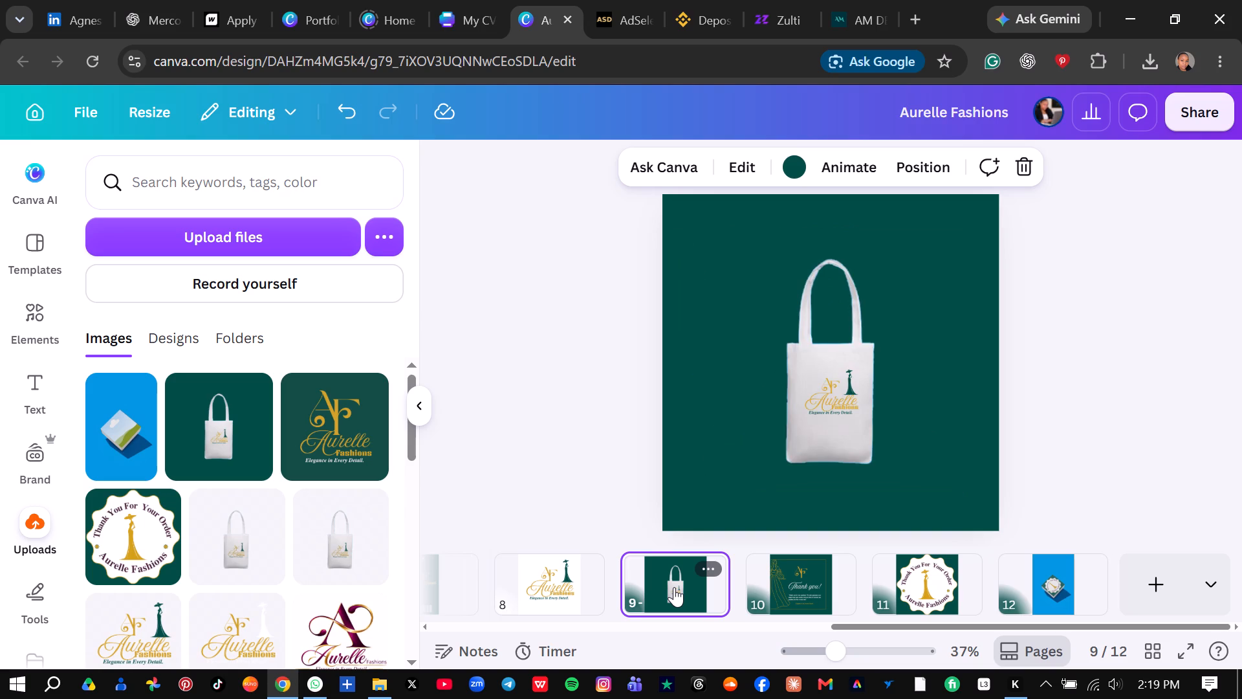
# Review pages 8 to 10, then search the elements library for "thank you" and browse the results for the page 10 thank-you card.
pyautogui.click(564, 588)
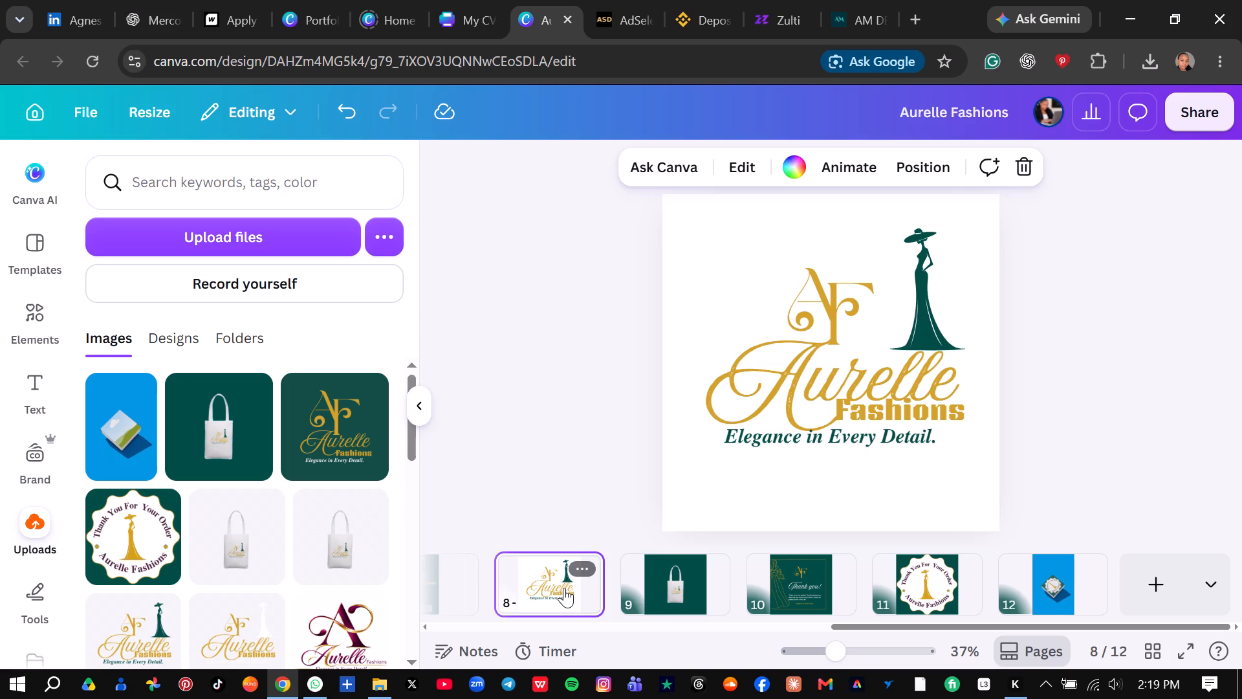
pyautogui.click(690, 586)
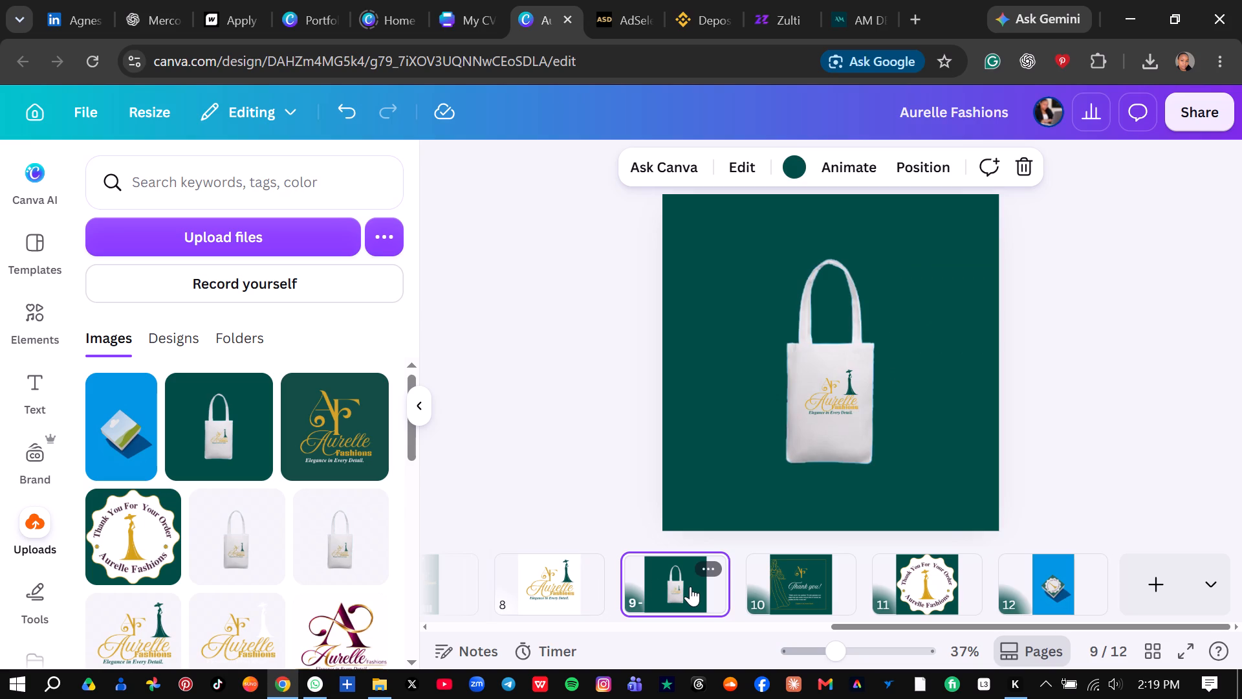
pyautogui.click(793, 588)
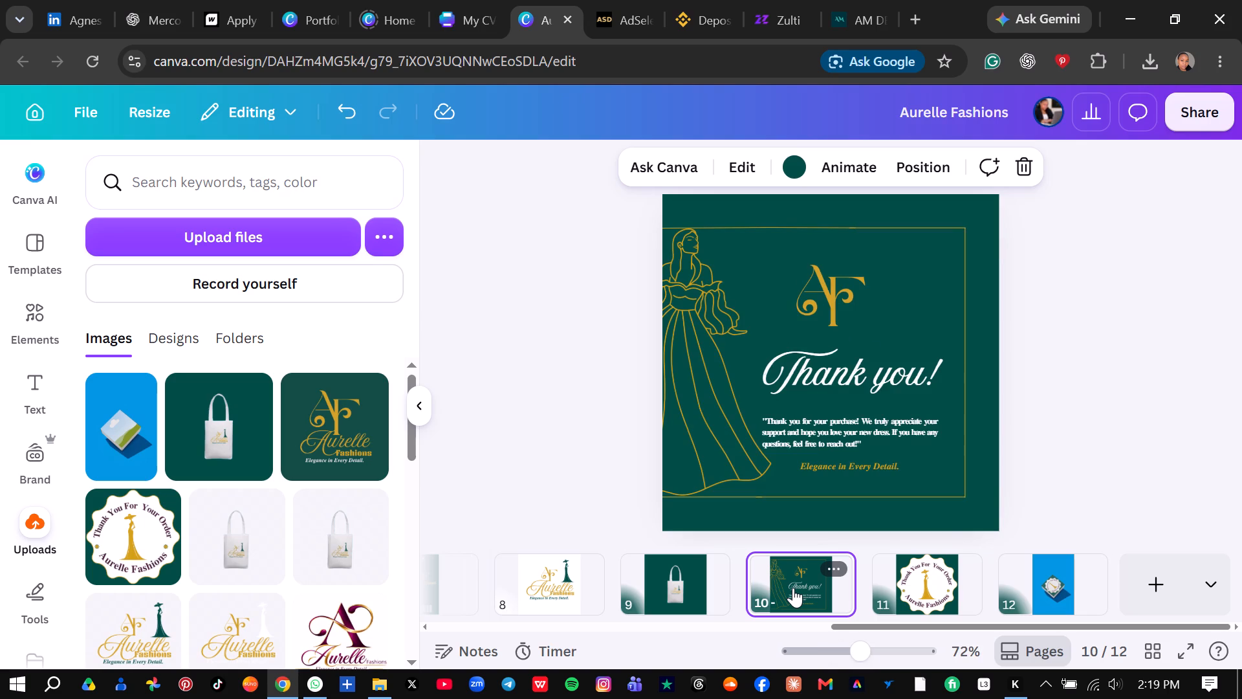
pyautogui.click(202, 184)
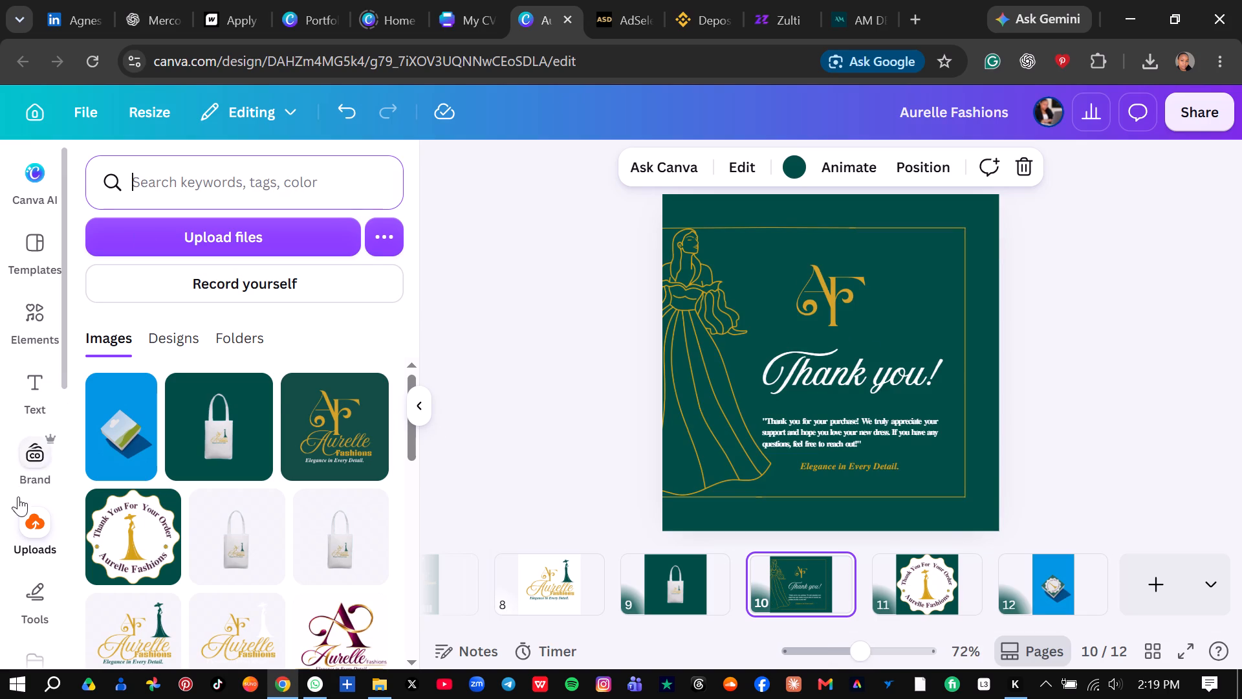
pyautogui.click(23, 314)
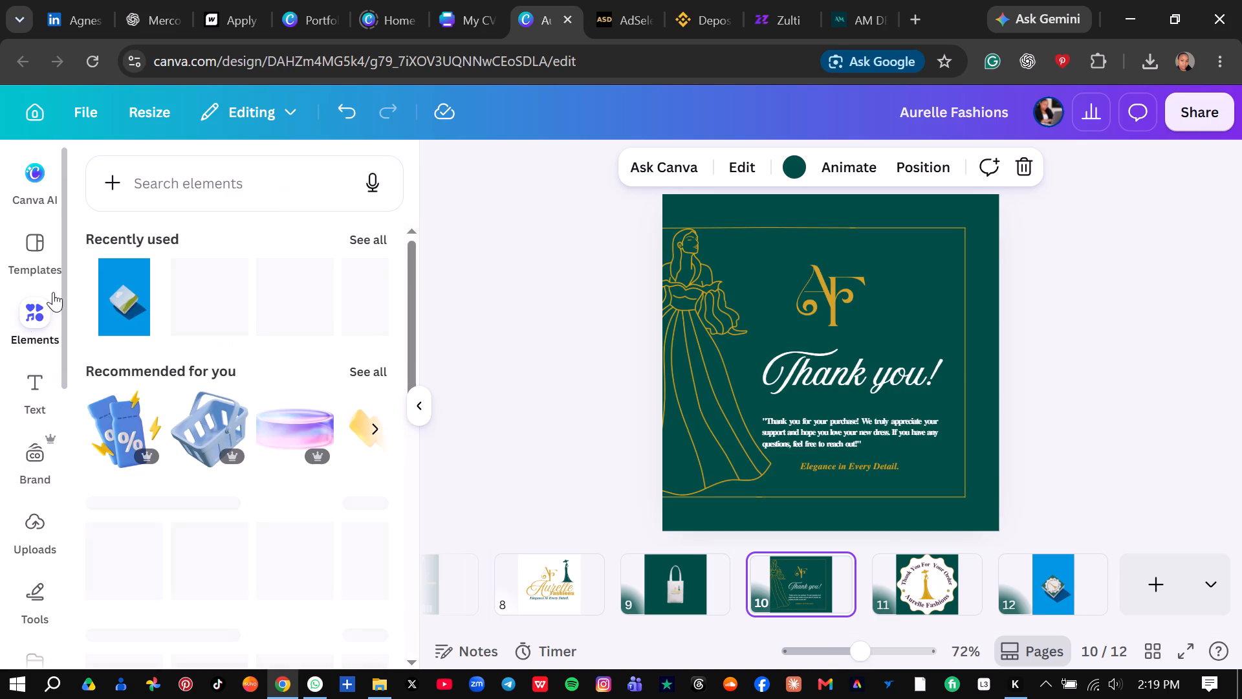
pyautogui.click(144, 182)
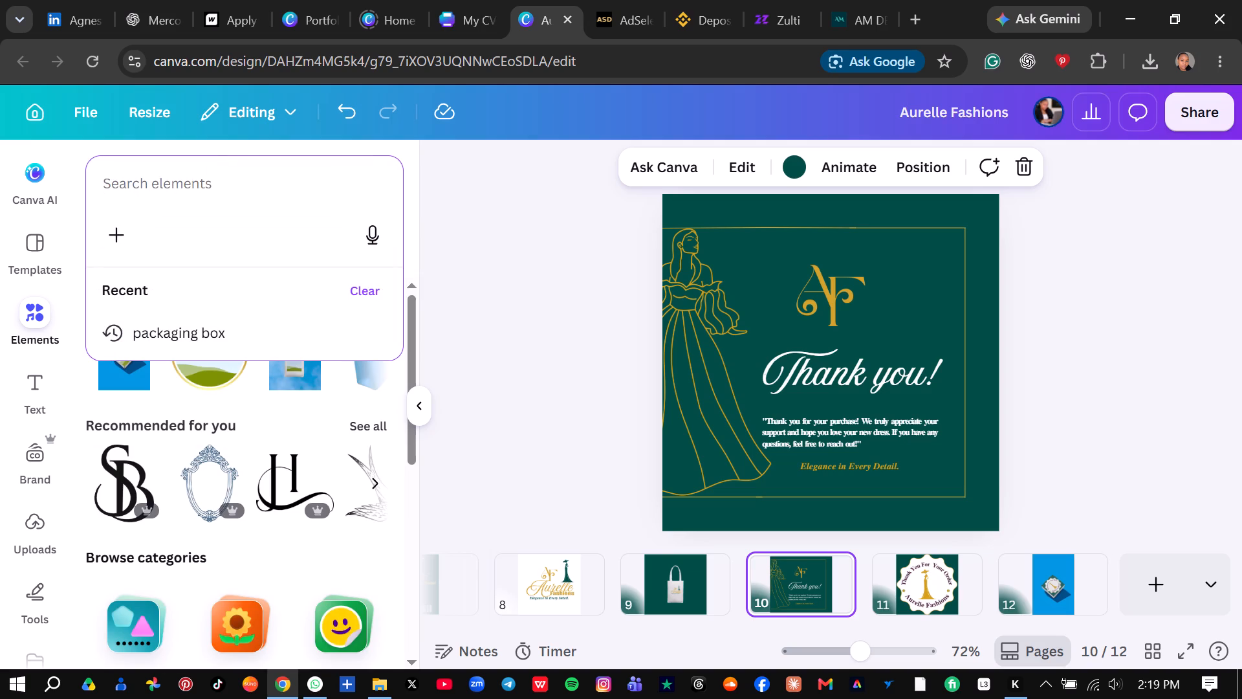
pyautogui.write('thank')
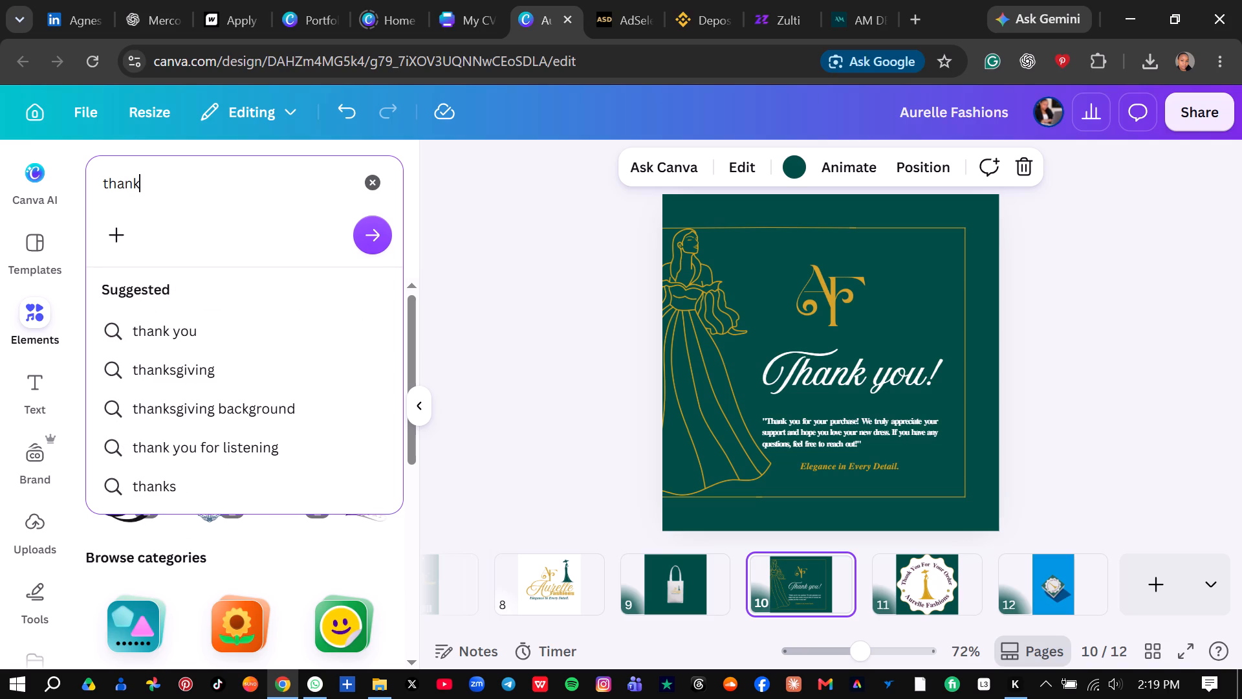
pyautogui.click(184, 339)
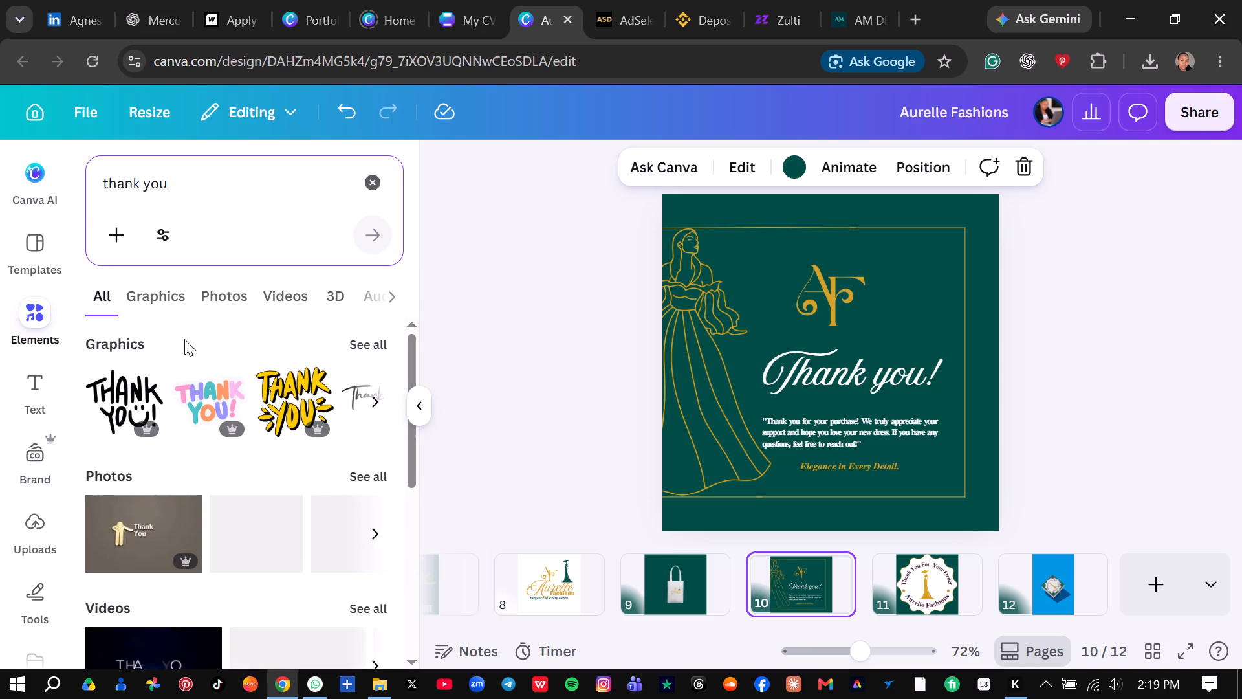
pyautogui.click(392, 296)
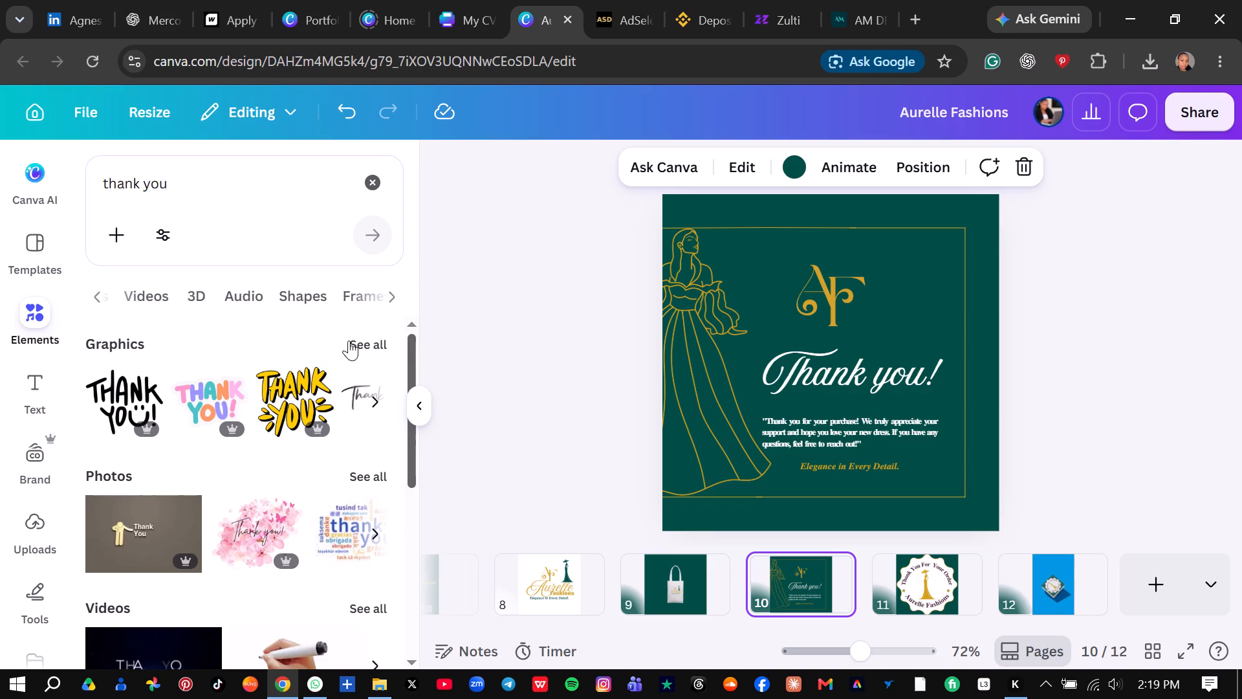
pyautogui.click(98, 297)
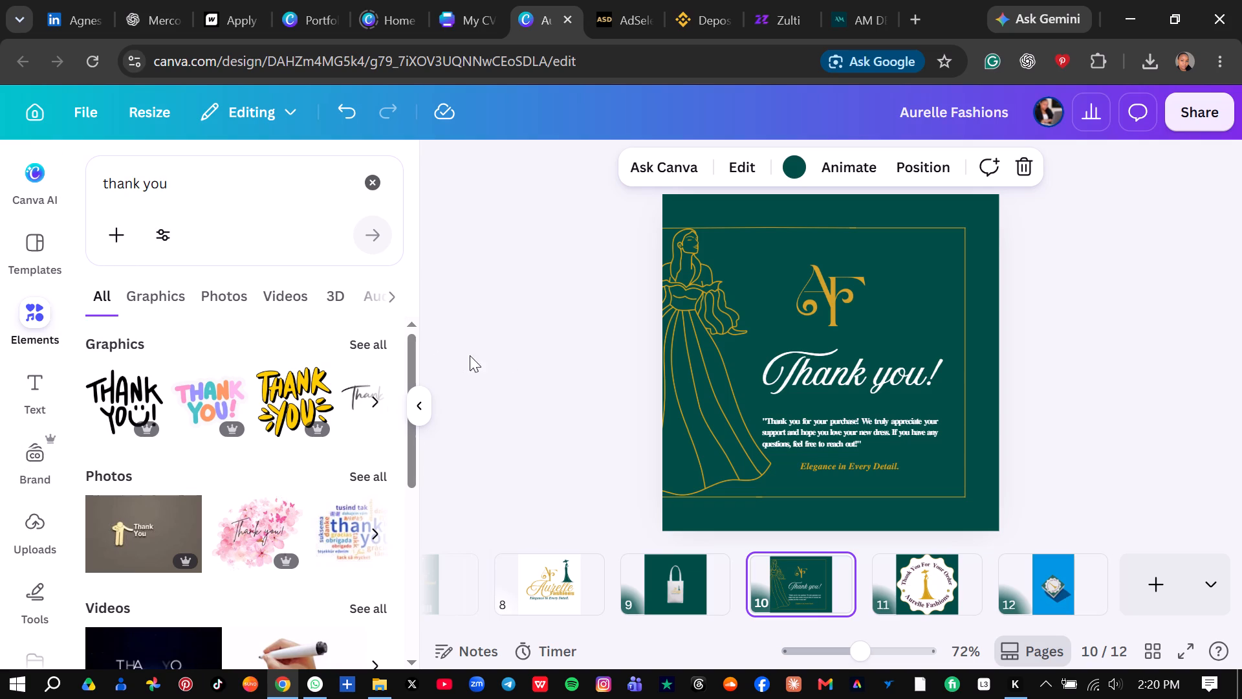
pyautogui.moveTo(408, 347); pyautogui.dragTo(437, 452)
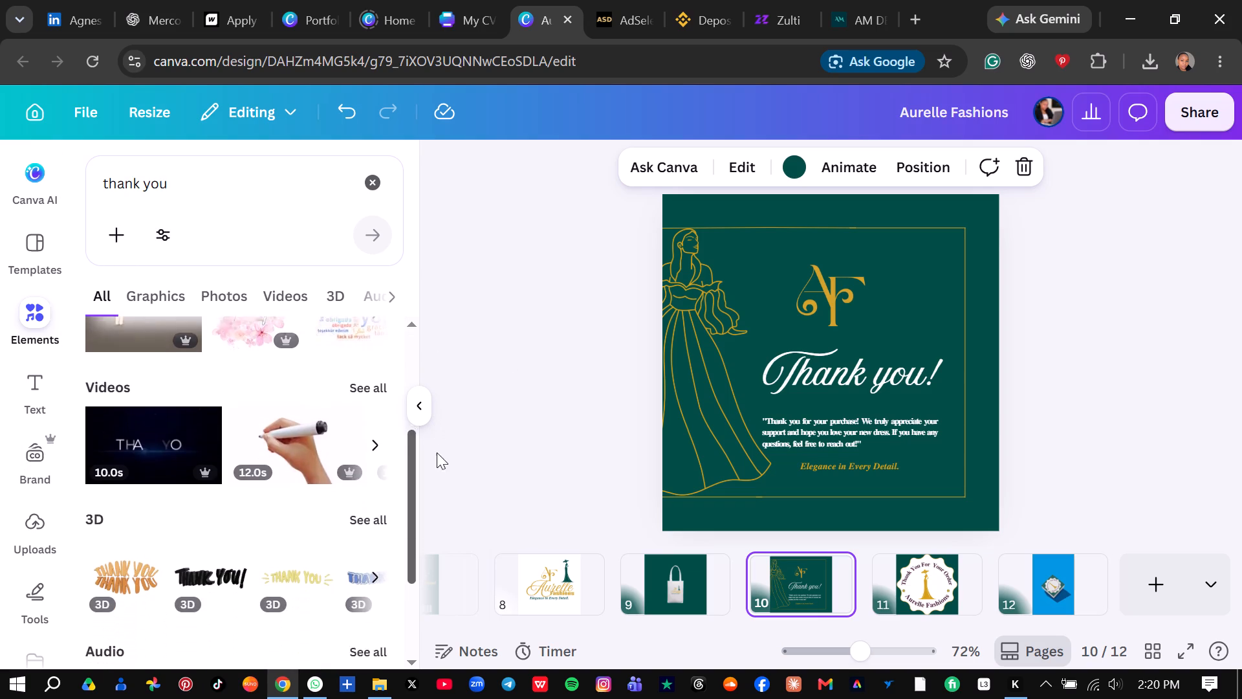
pyautogui.moveTo(437, 452); pyautogui.dragTo(421, 384)
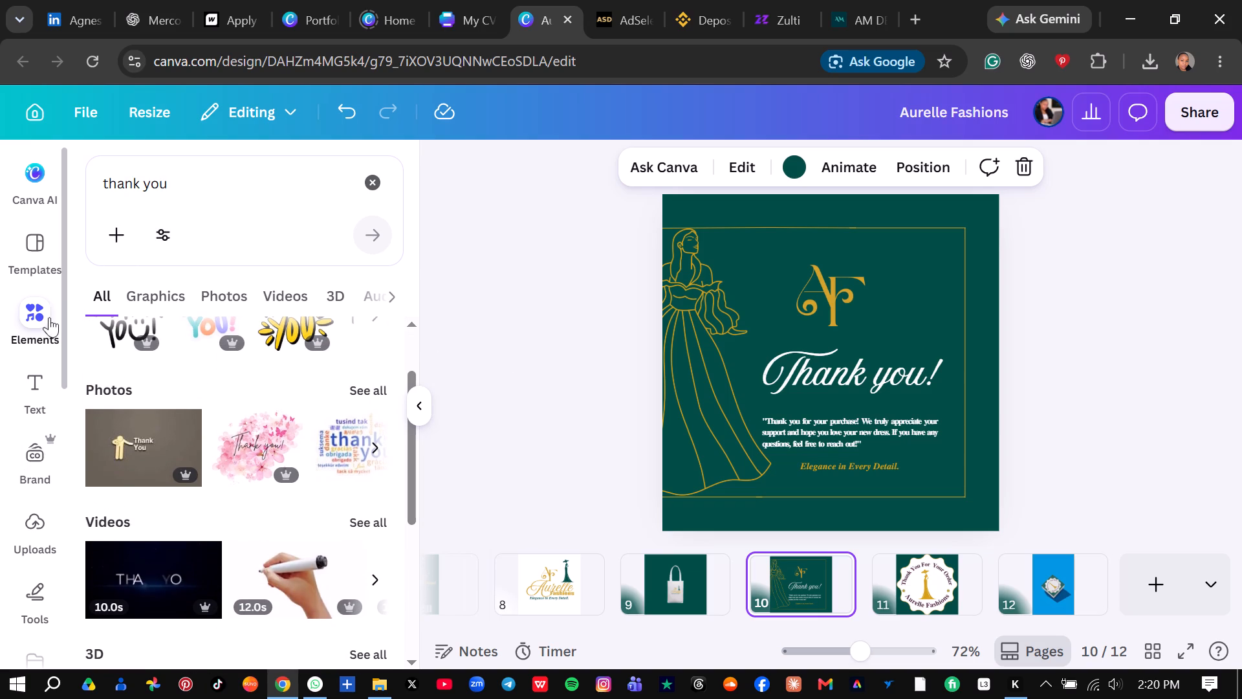
# Search the Mockups library for "thank you", then clear the search.
pyautogui.moveTo(62, 264); pyautogui.dragTo(82, 439)
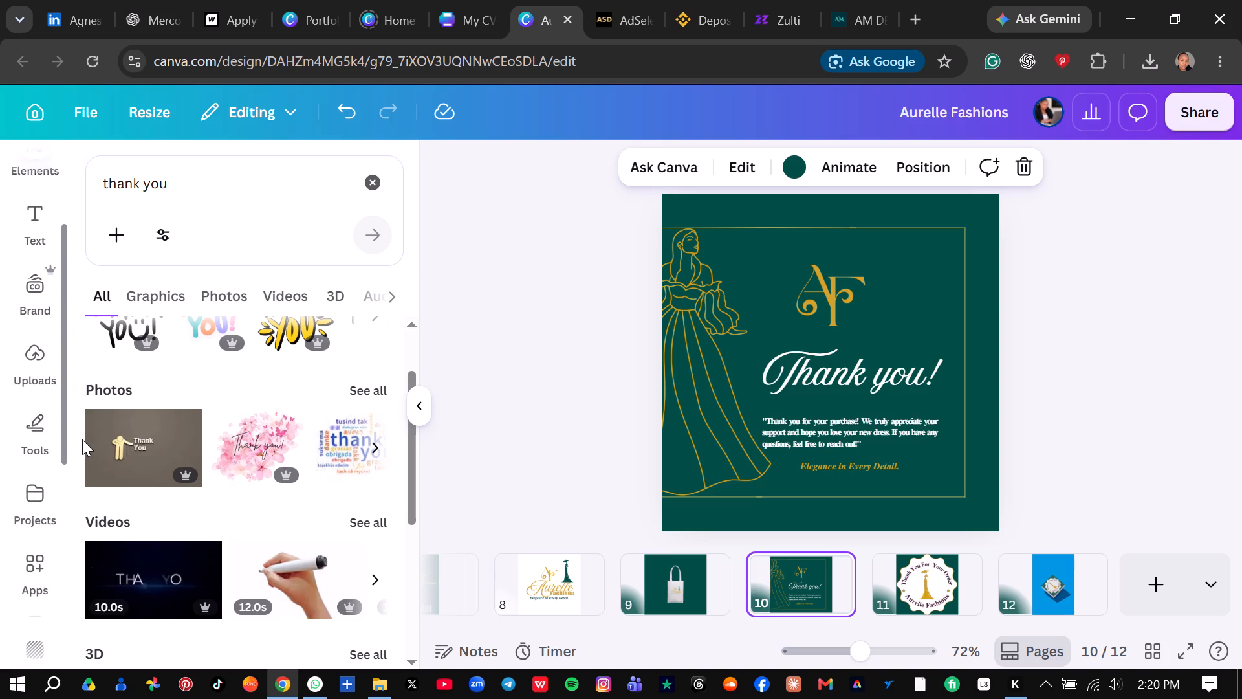
pyautogui.moveTo(82, 439); pyautogui.dragTo(81, 698)
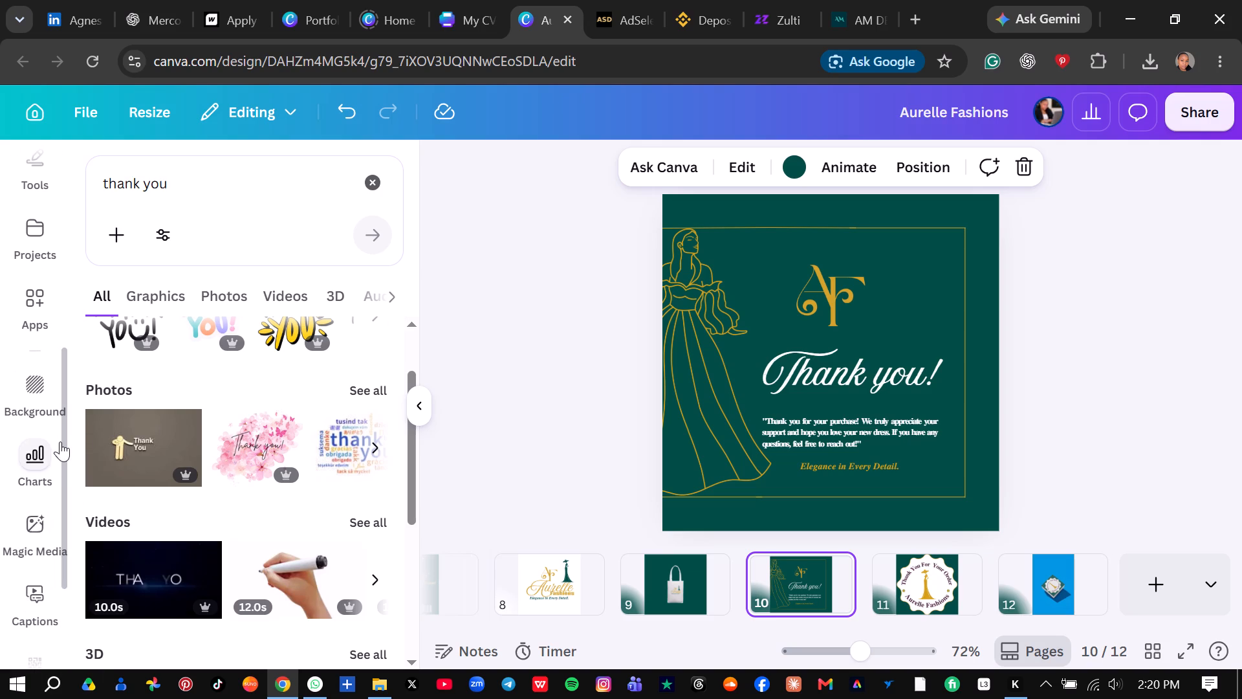
pyautogui.moveTo(66, 430); pyautogui.dragTo(71, 533)
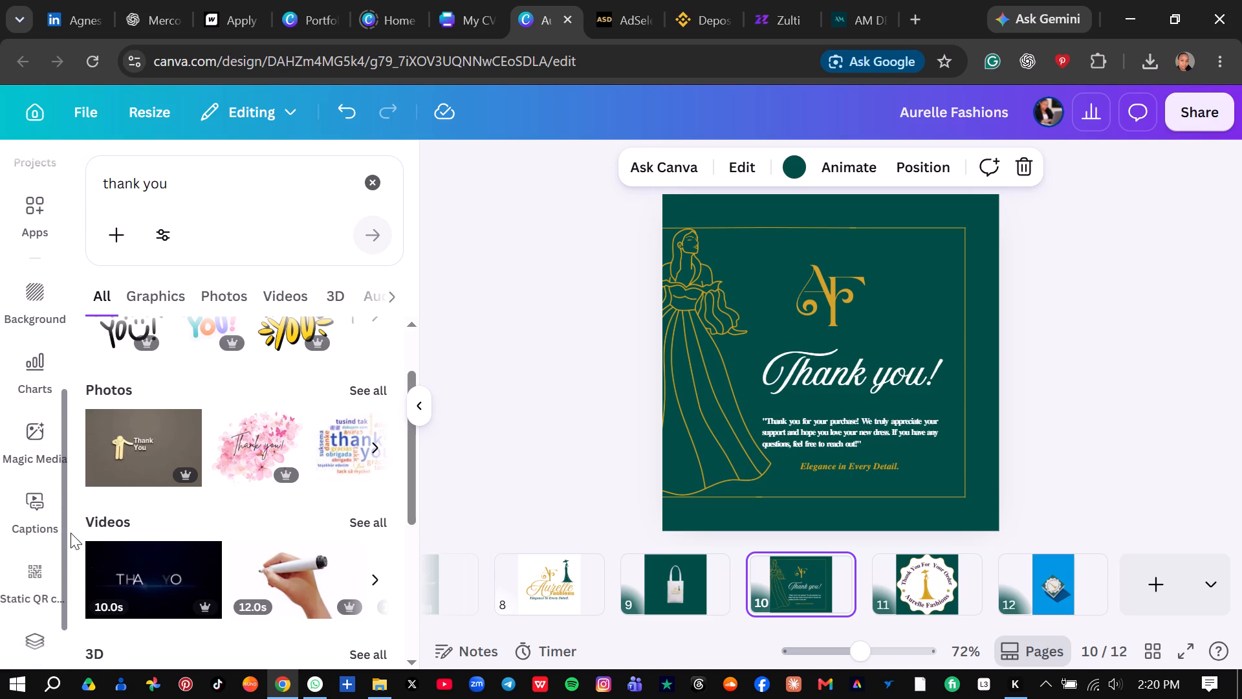
pyautogui.moveTo(71, 533); pyautogui.dragTo(71, 586)
pyautogui.click(25, 591)
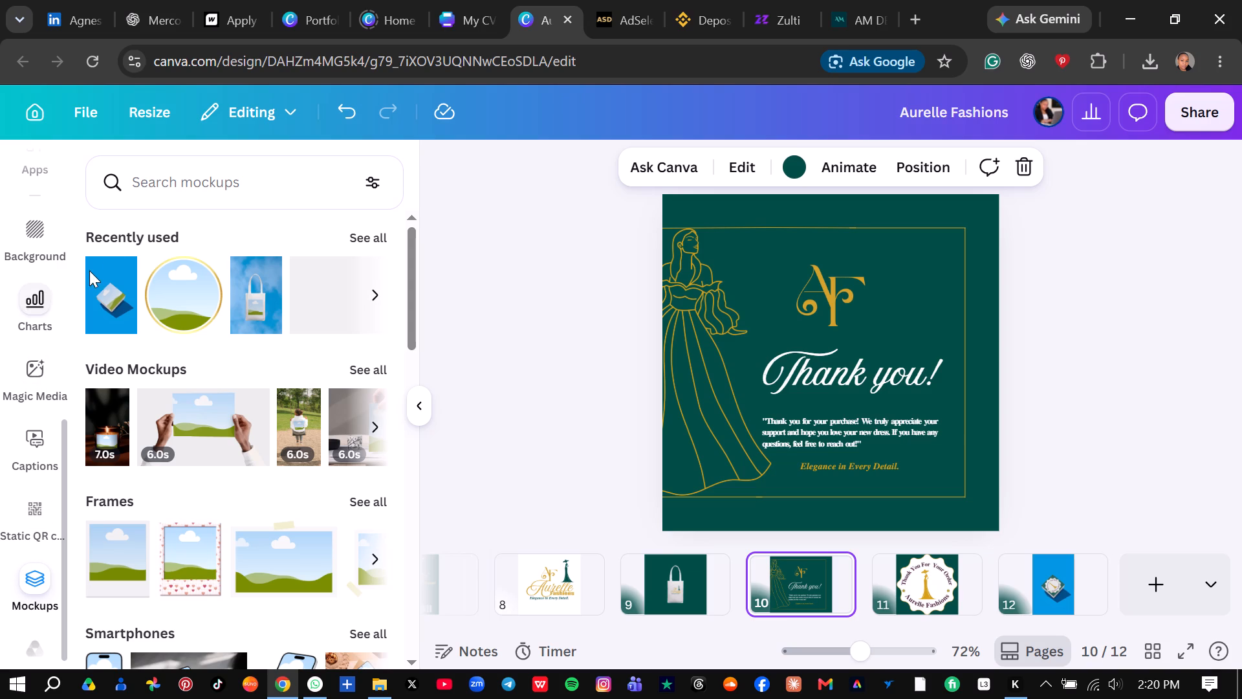
pyautogui.click(195, 183)
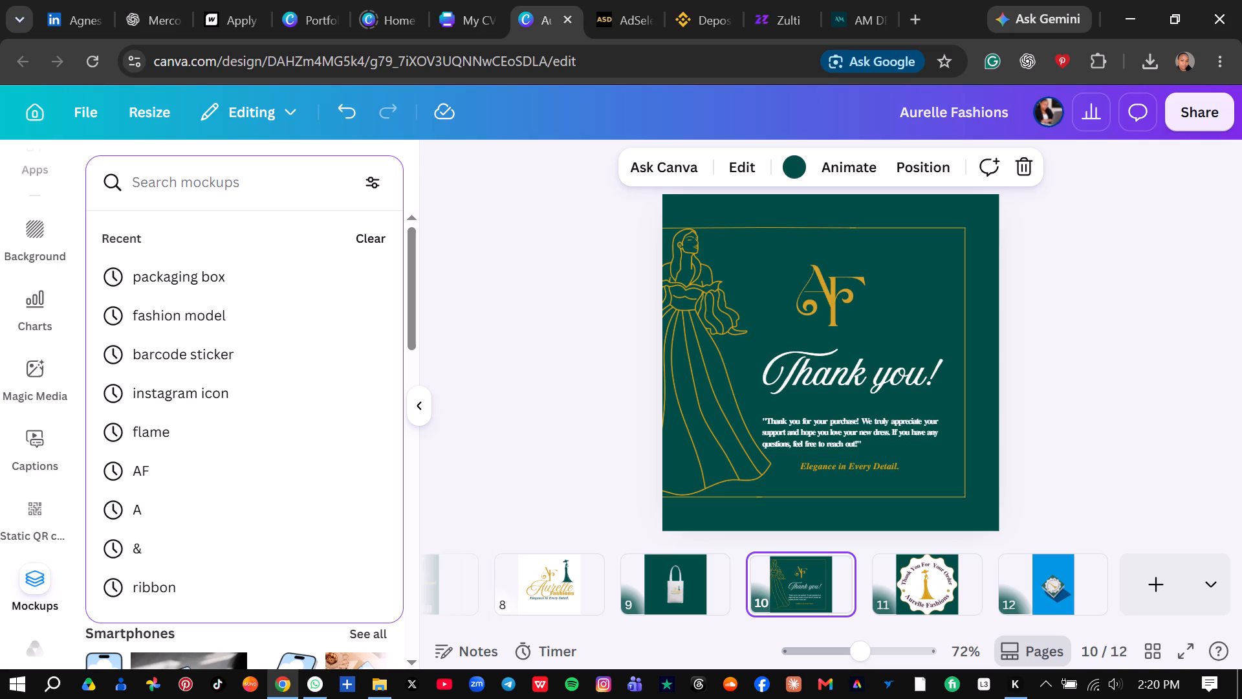
pyautogui.write('tha')
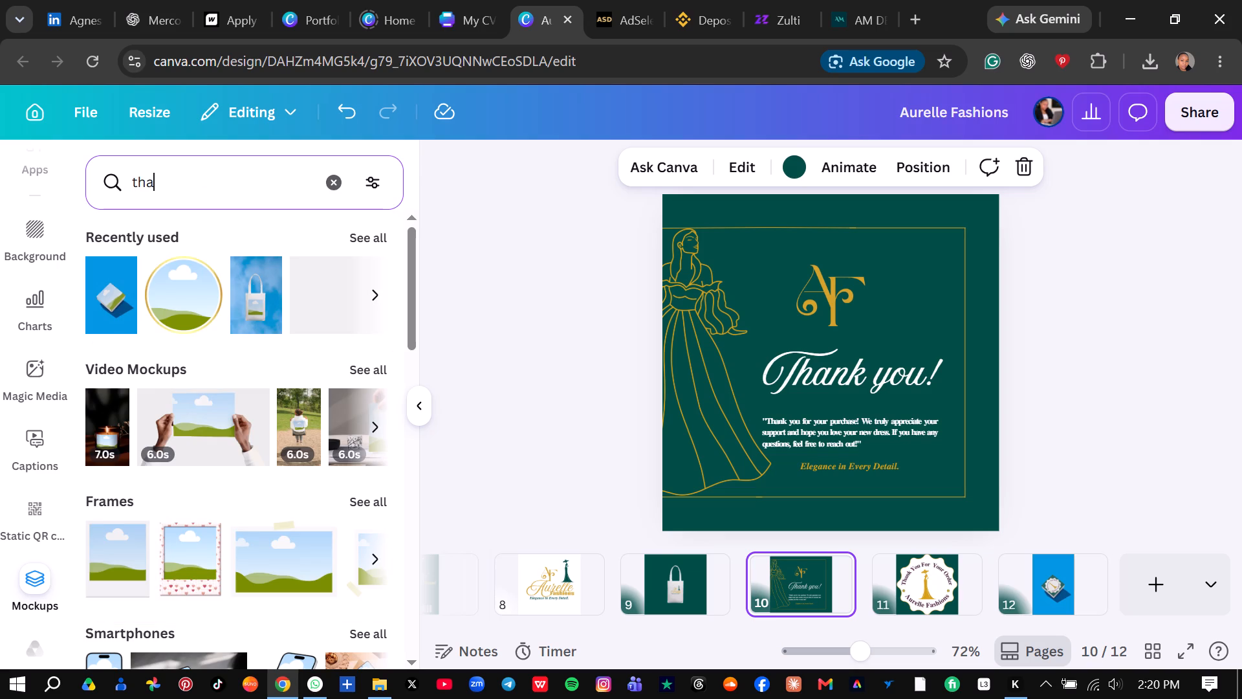
pyautogui.write('nk')
pyautogui.press('space')
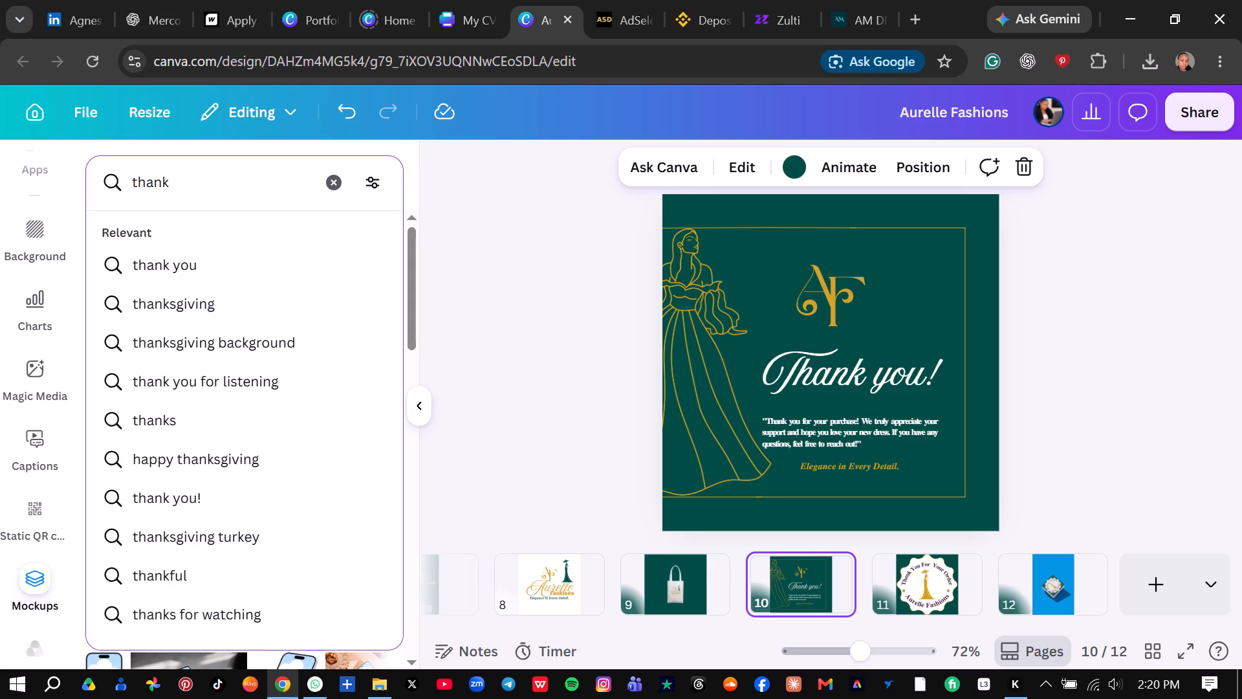
pyautogui.click(213, 276)
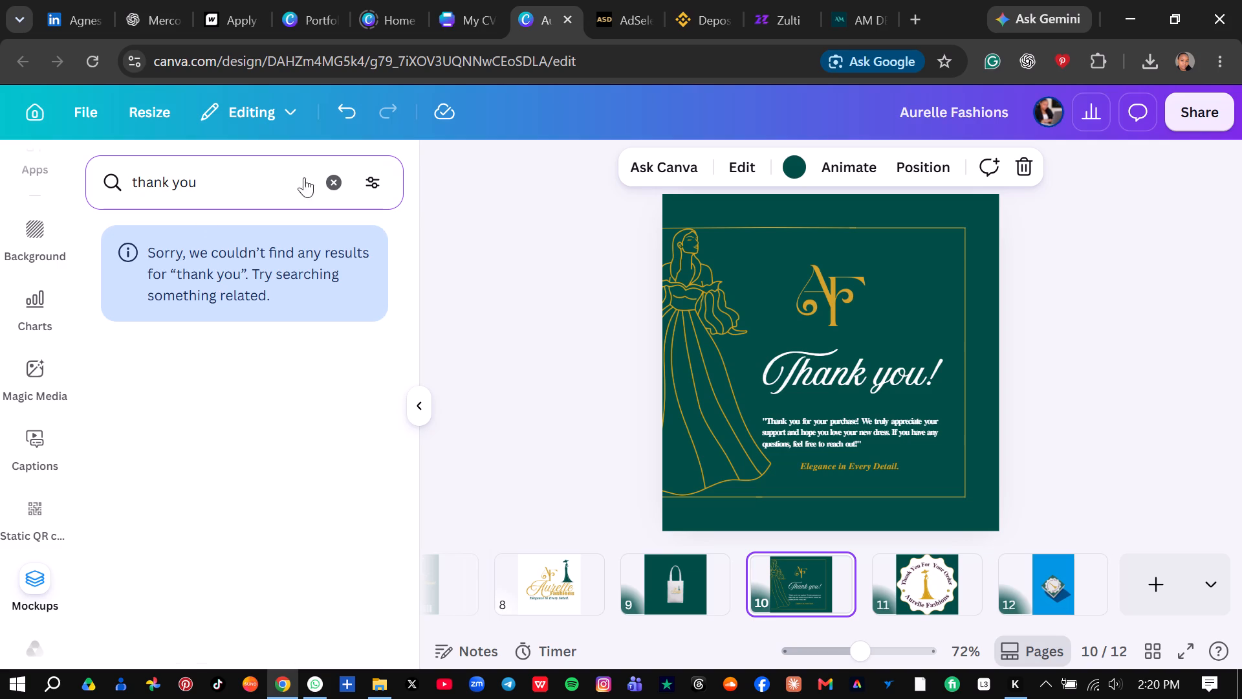
pyautogui.click(336, 184)
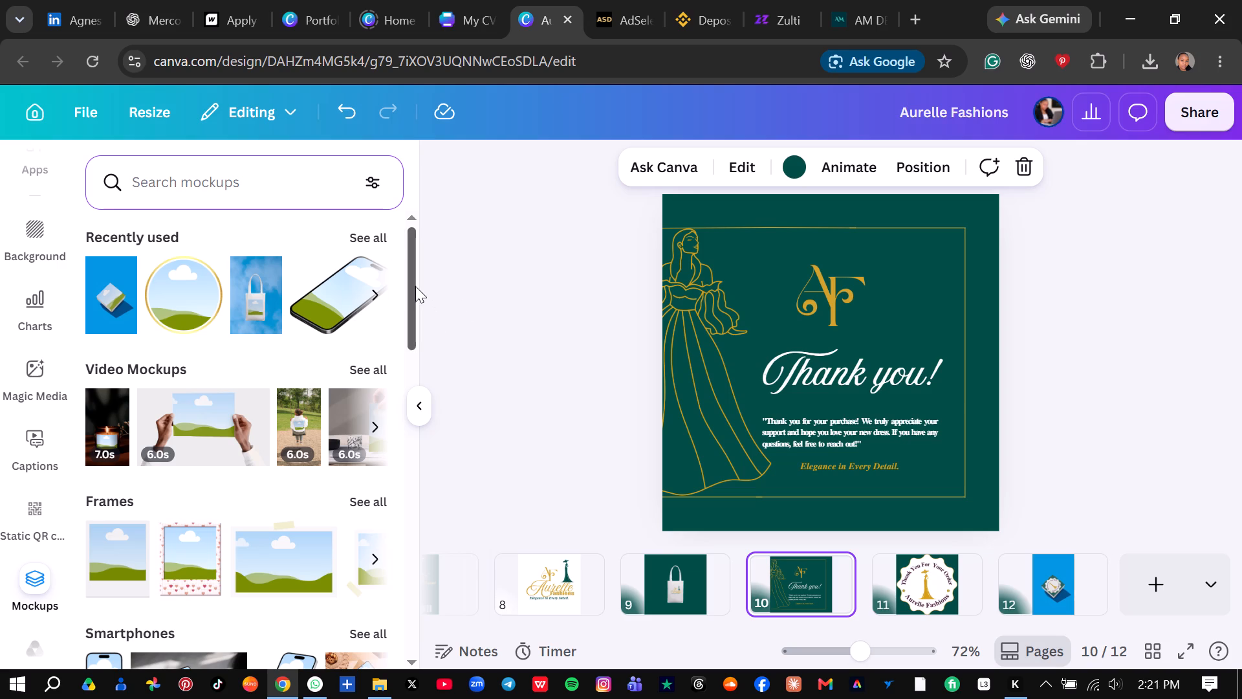
# Browse the mockup categories, including the full Print and Recently used collections, for one that suits the thank-you card.
pyautogui.moveTo(415, 278); pyautogui.dragTo(431, 372)
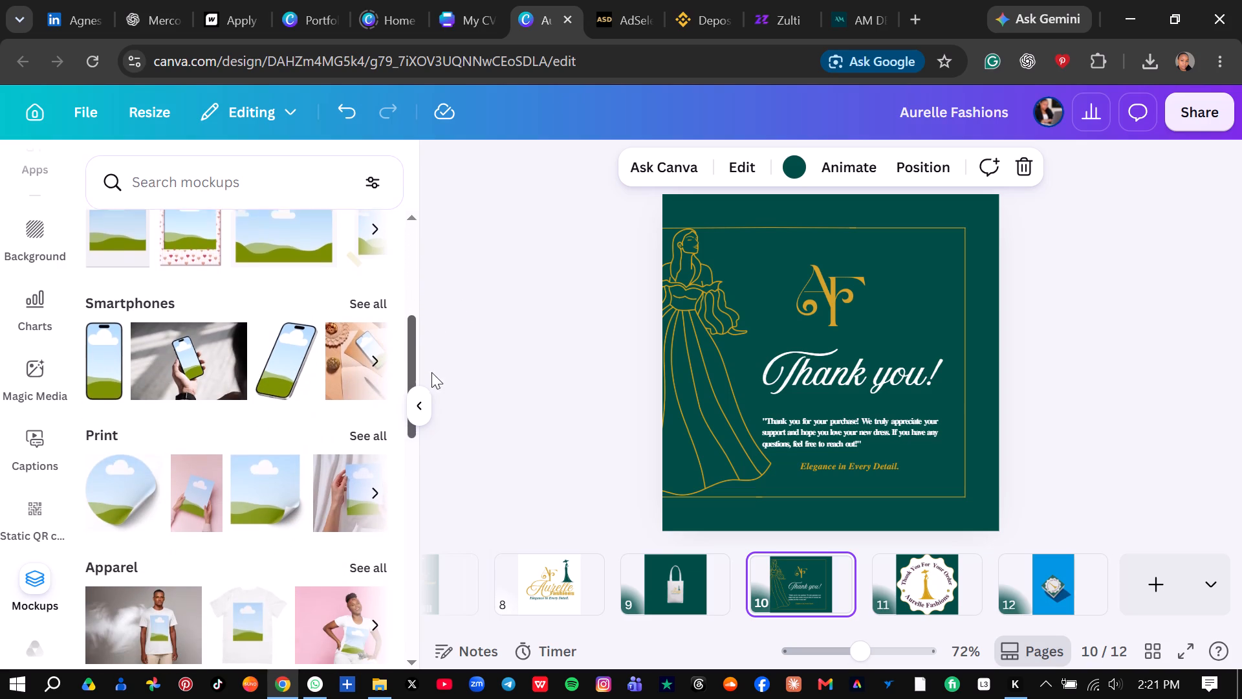
pyautogui.moveTo(431, 372); pyautogui.dragTo(444, 447)
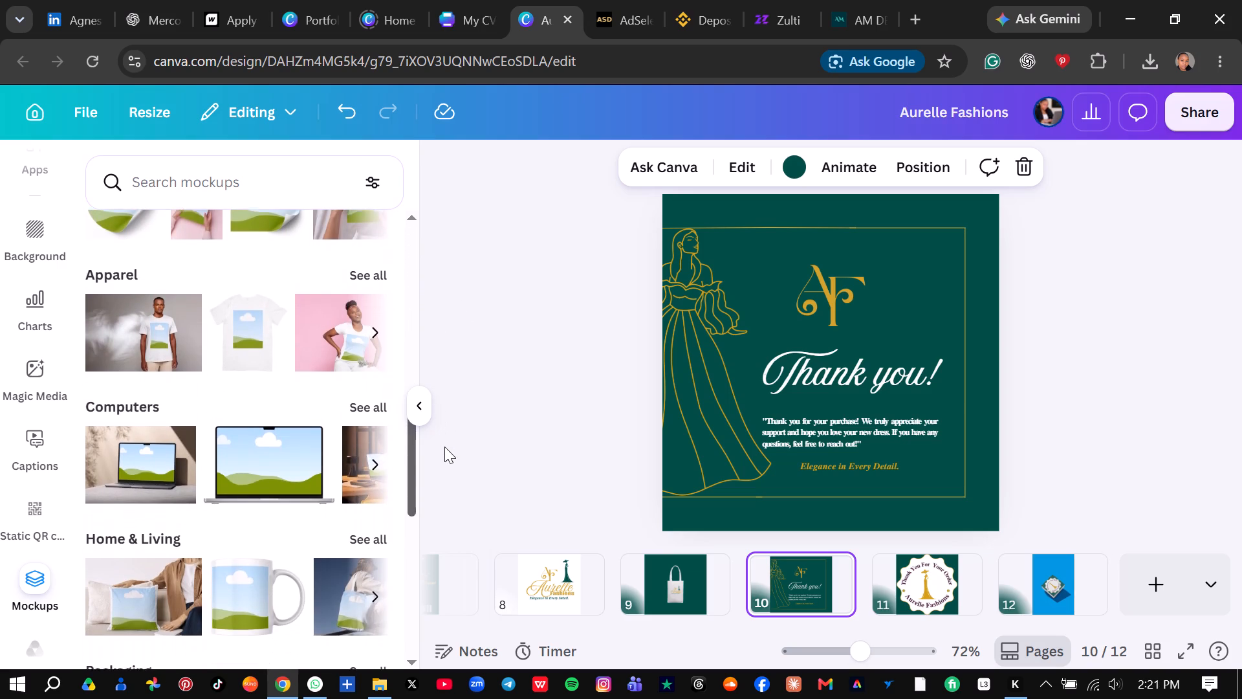
pyautogui.moveTo(444, 447); pyautogui.dragTo(448, 567)
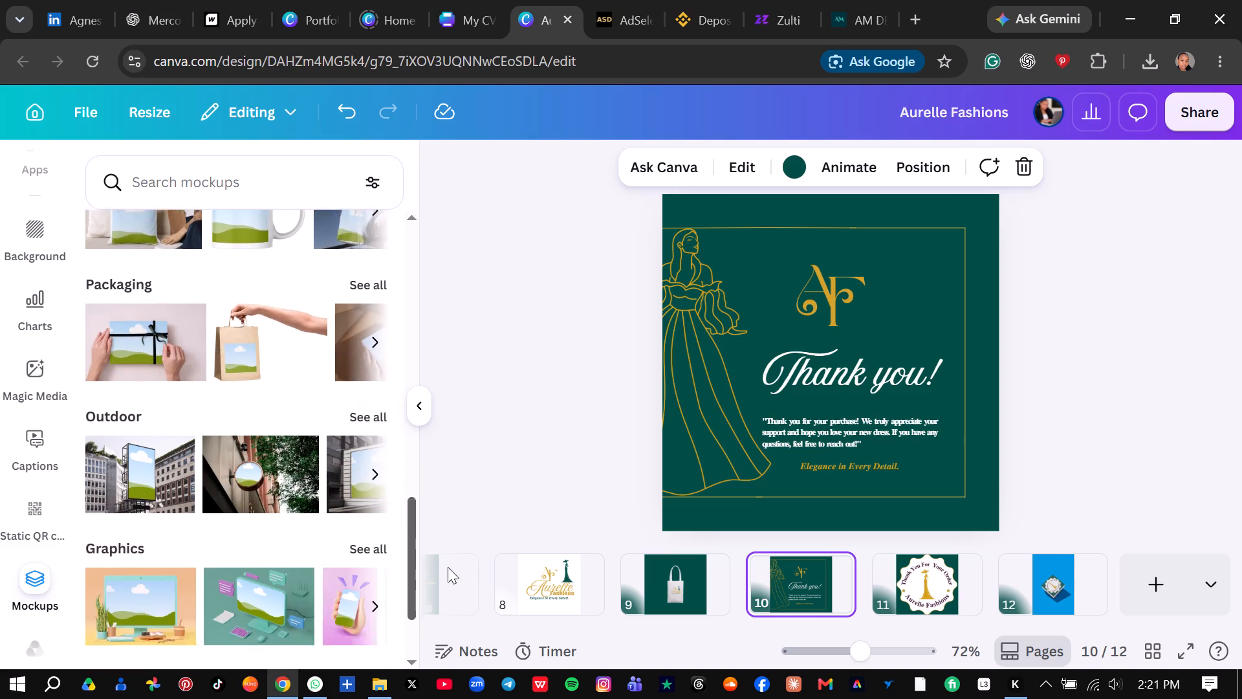
pyautogui.moveTo(448, 567); pyautogui.dragTo(397, 436)
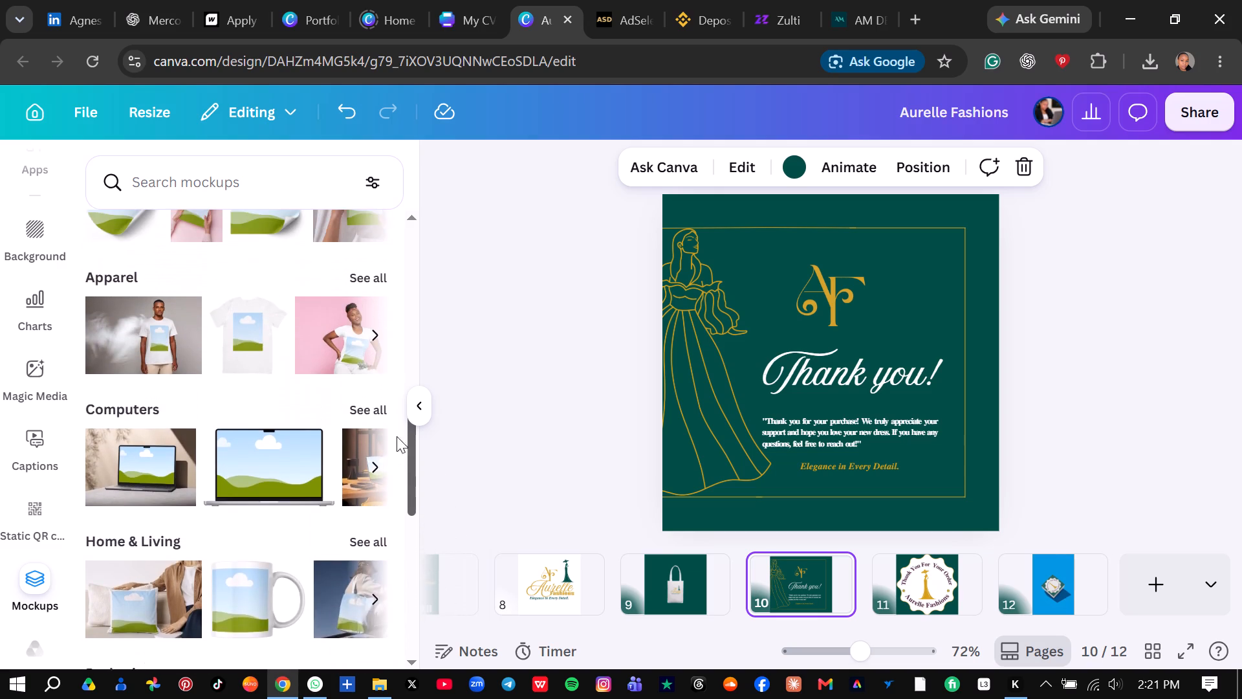
pyautogui.moveTo(397, 436); pyautogui.dragTo(390, 386)
pyautogui.click(361, 361)
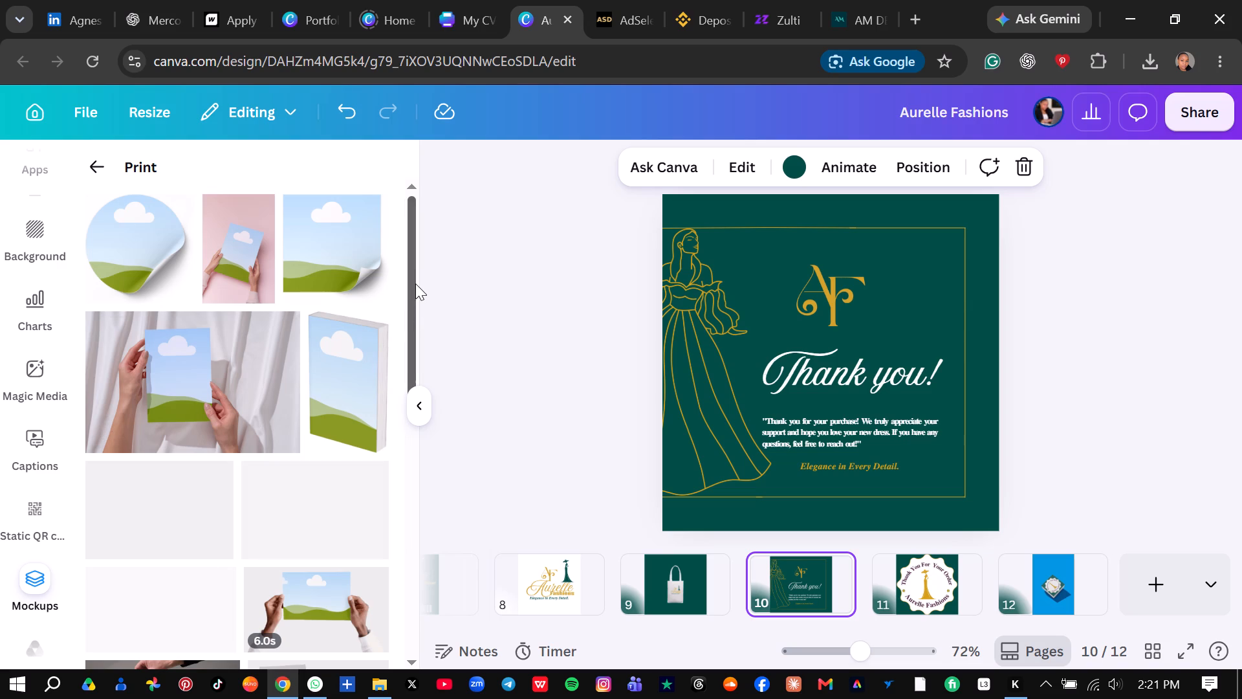
pyautogui.moveTo(408, 267); pyautogui.dragTo(420, 304)
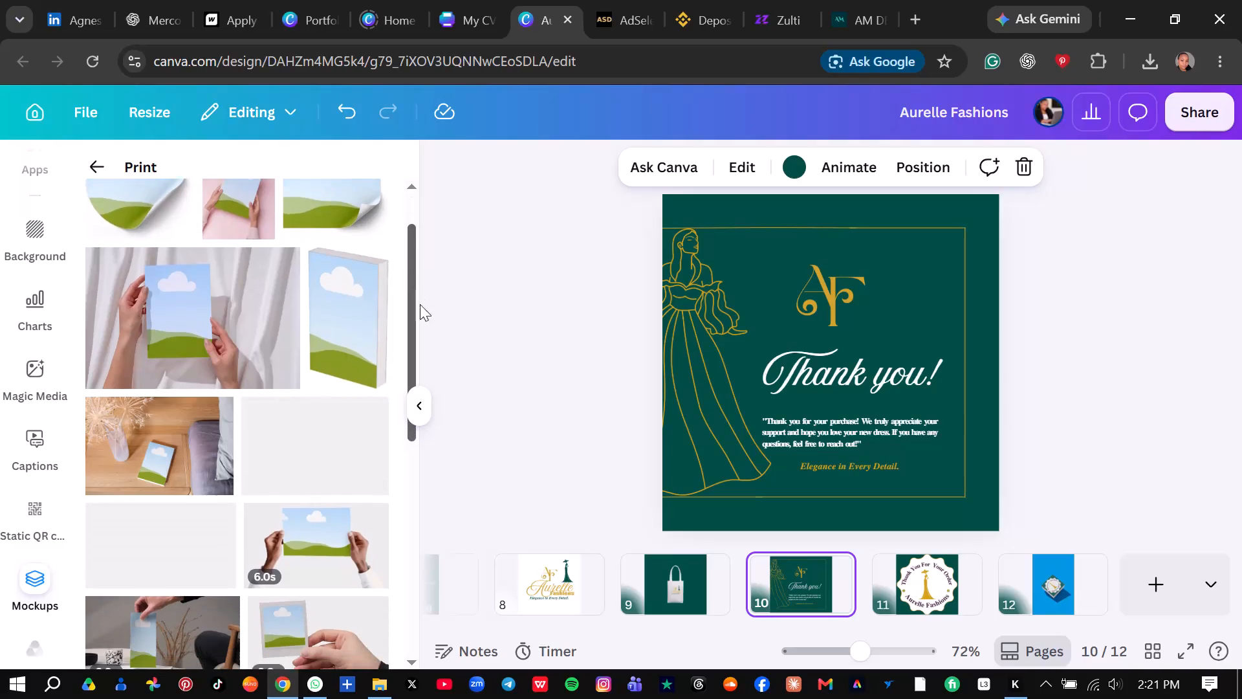
pyautogui.moveTo(420, 304); pyautogui.dragTo(409, 243)
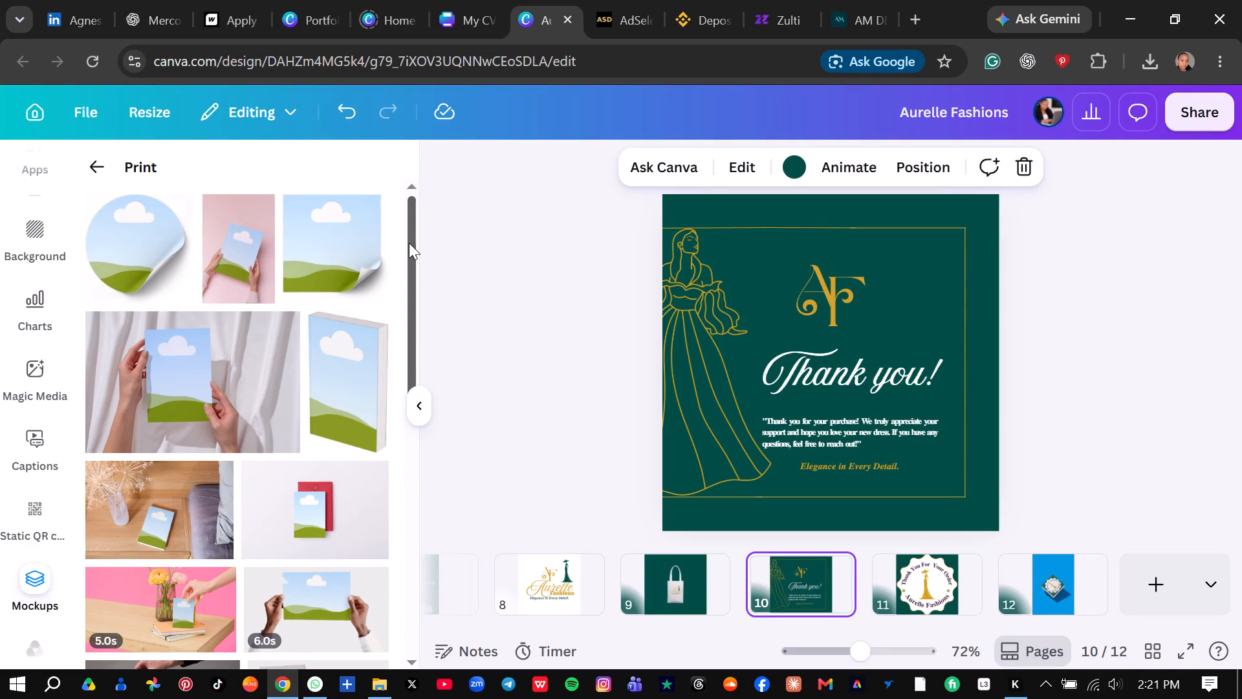
pyautogui.click(100, 169)
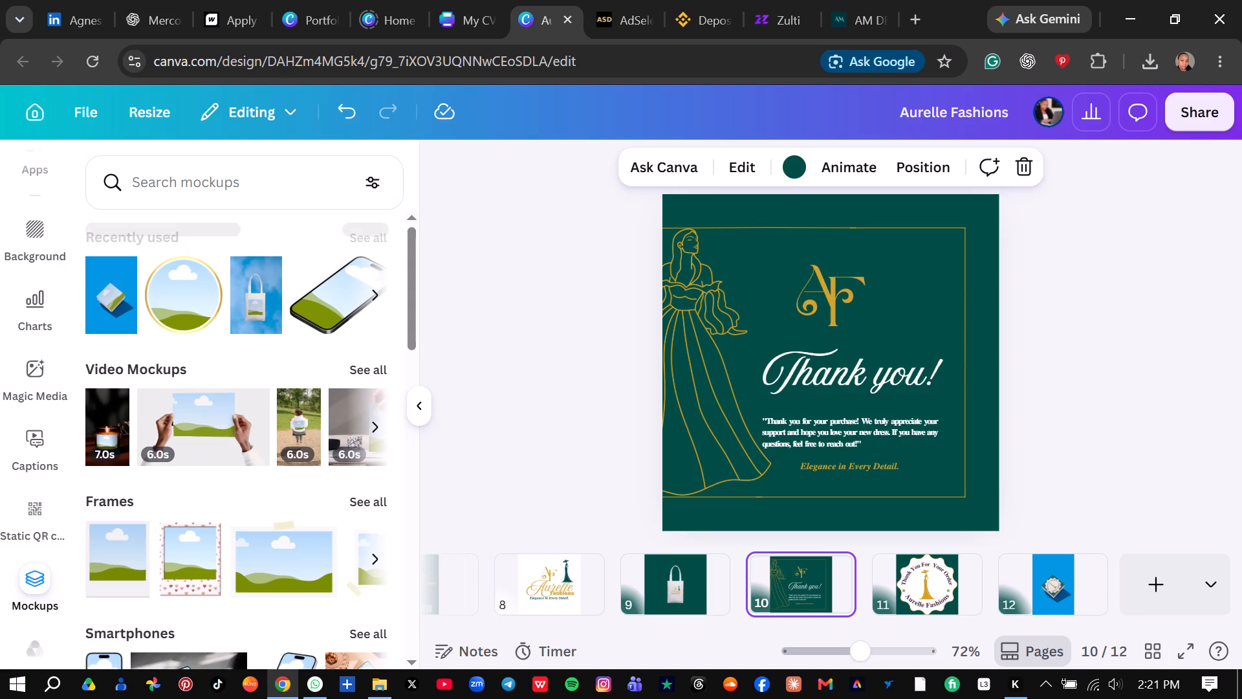
pyautogui.click(380, 241)
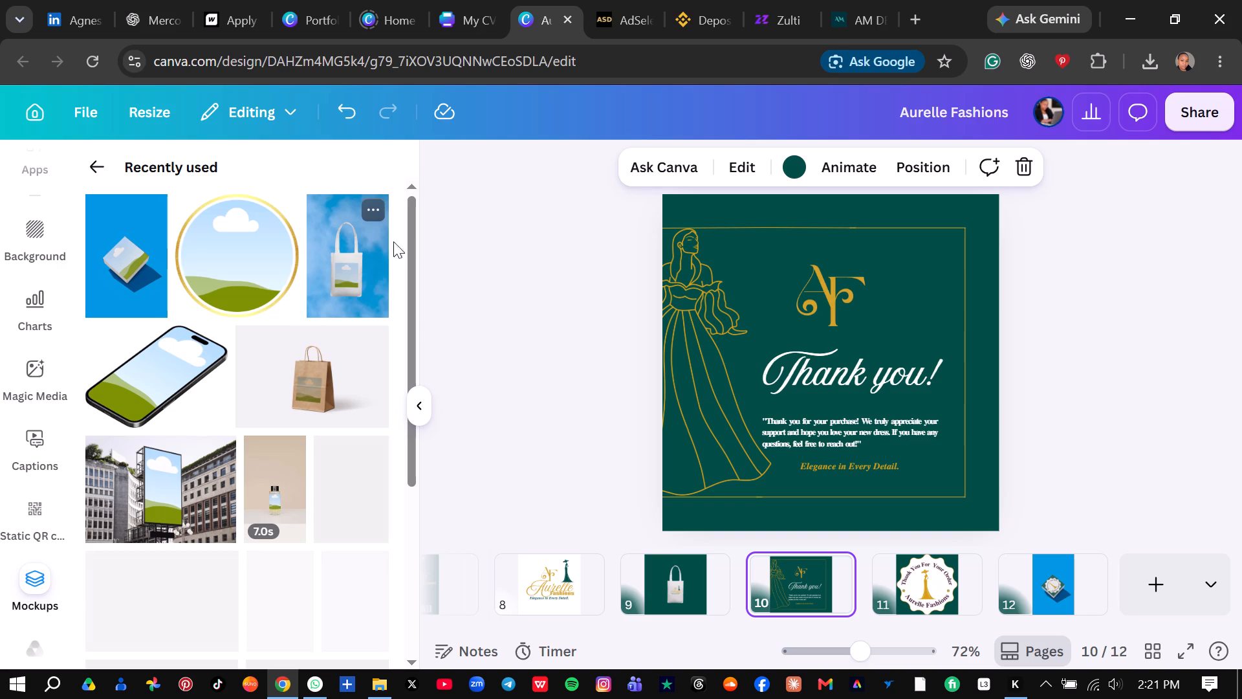
pyautogui.click(94, 168)
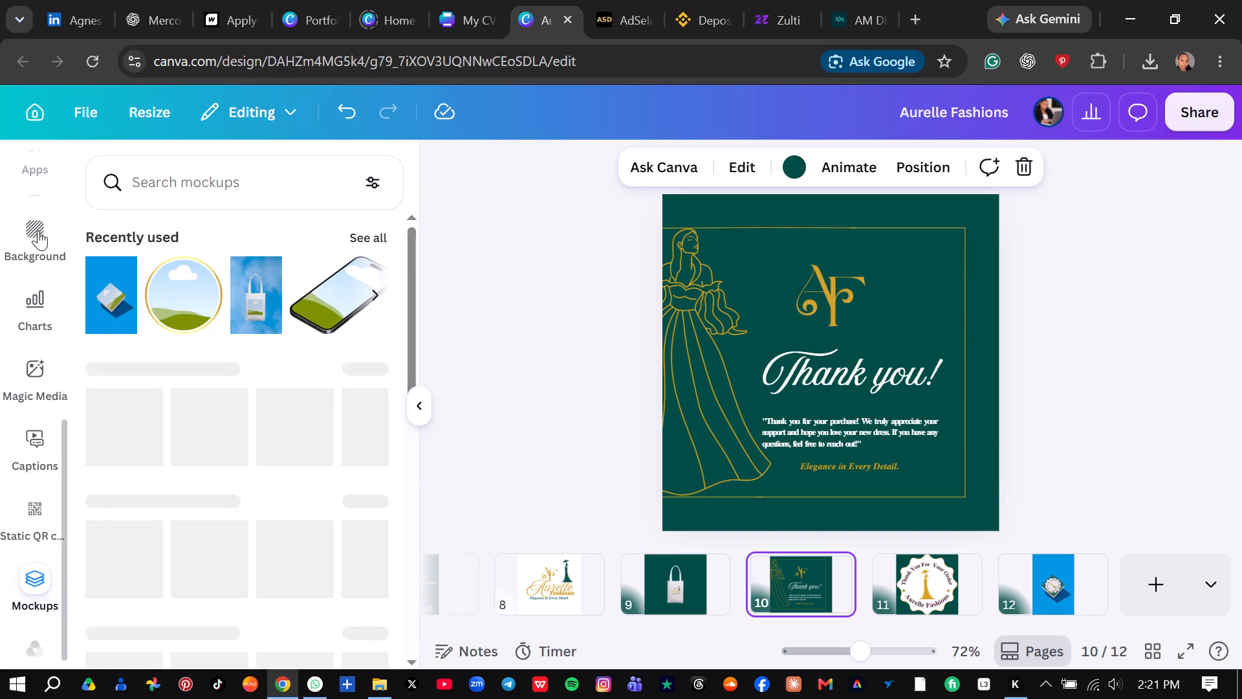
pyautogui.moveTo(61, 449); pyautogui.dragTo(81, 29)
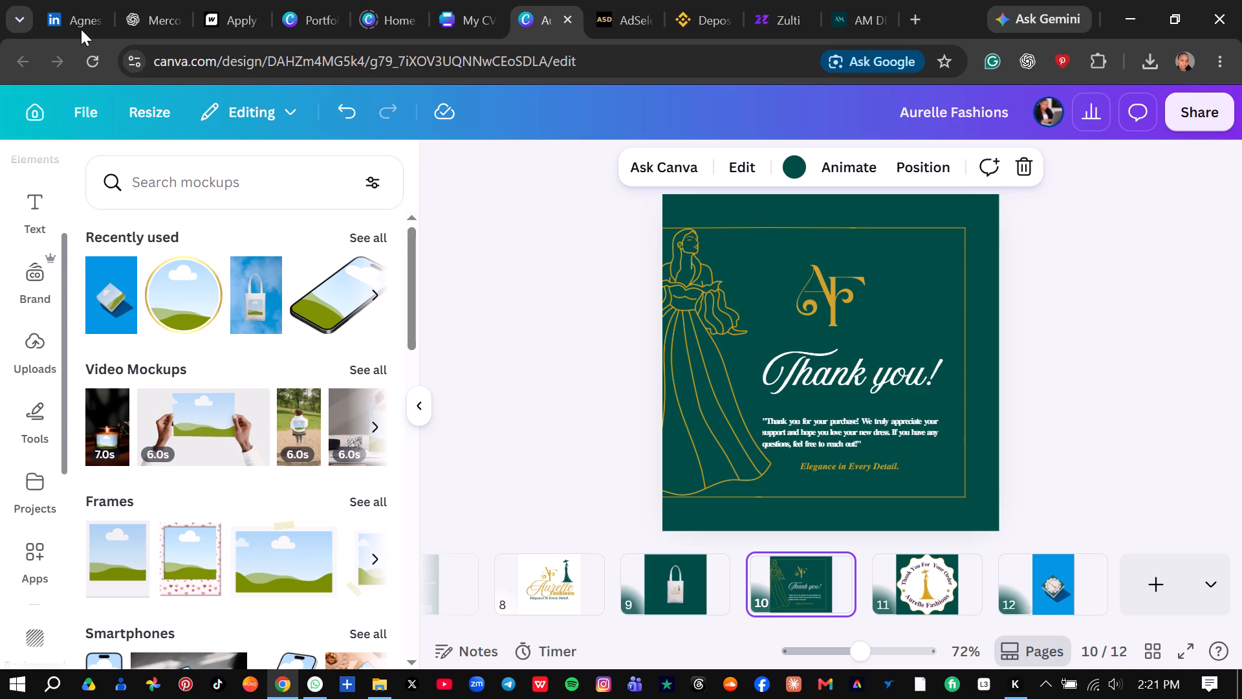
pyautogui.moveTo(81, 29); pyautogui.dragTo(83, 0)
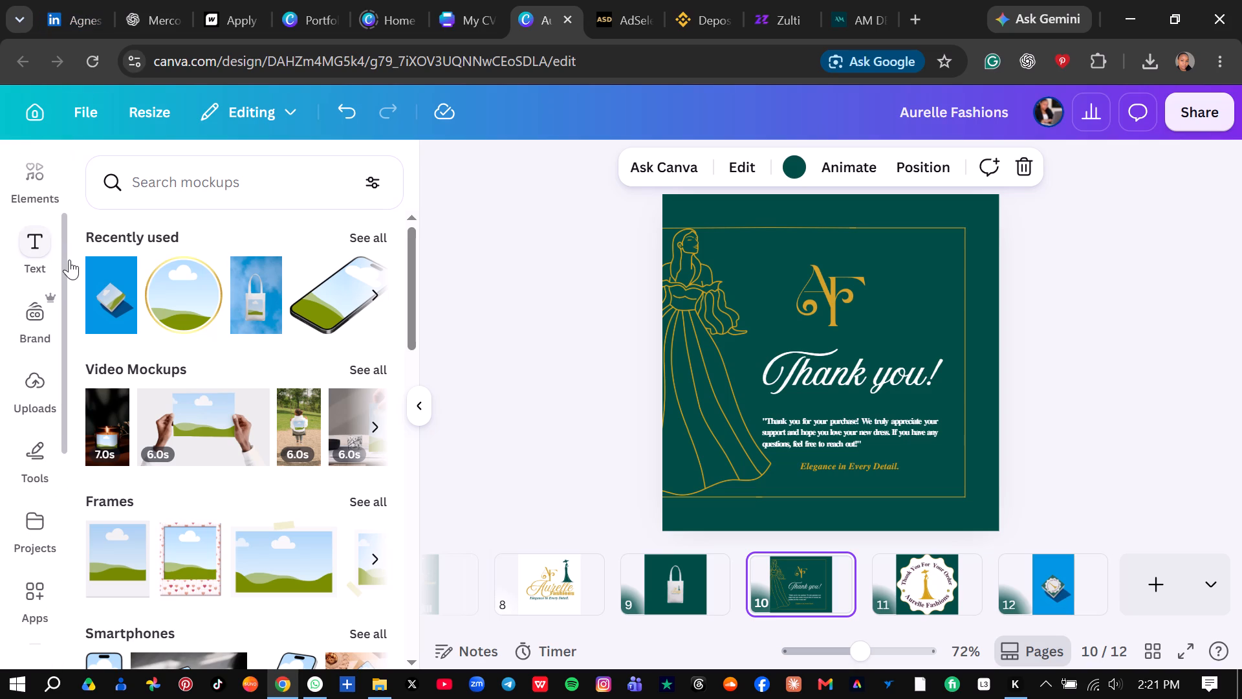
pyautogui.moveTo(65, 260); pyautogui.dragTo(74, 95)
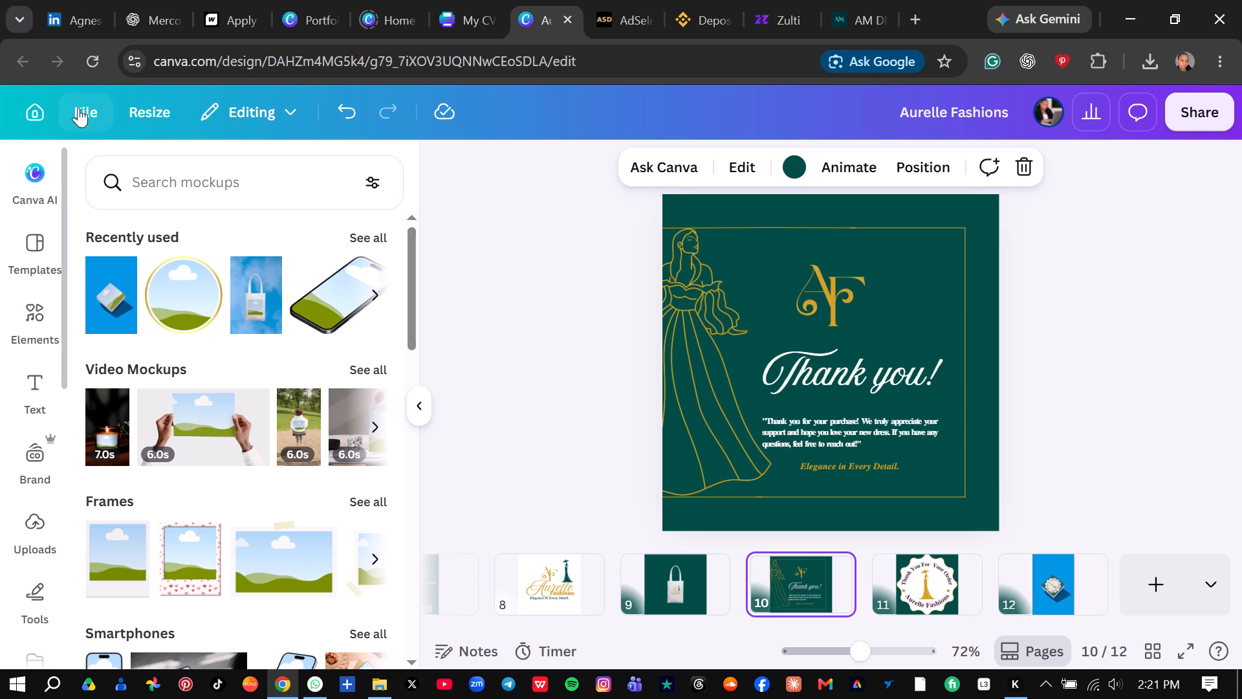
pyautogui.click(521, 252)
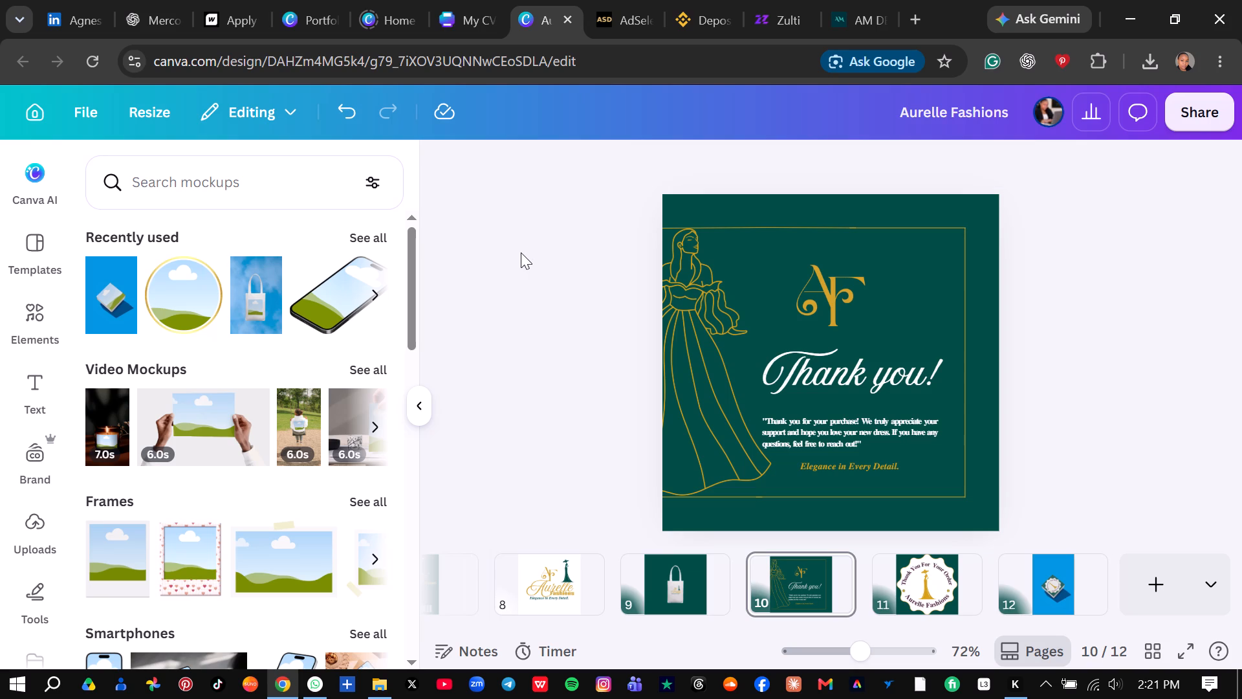
# Switch to Pinterest.
pyautogui.click(190, 677)
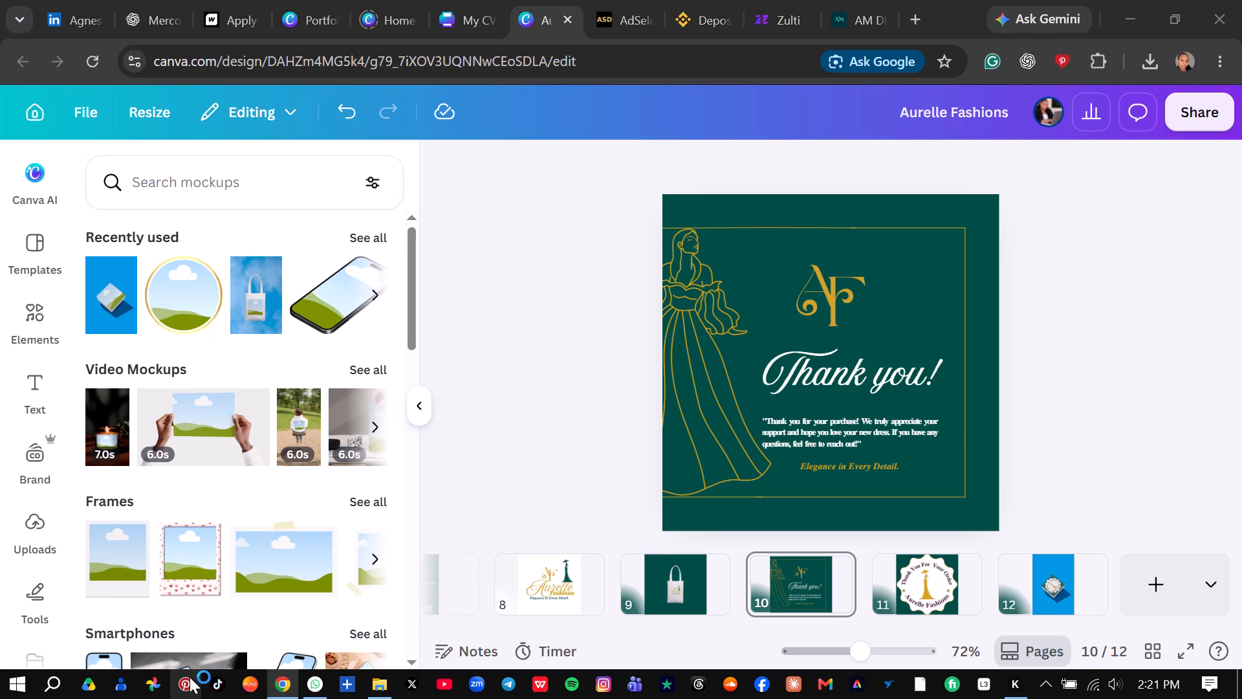
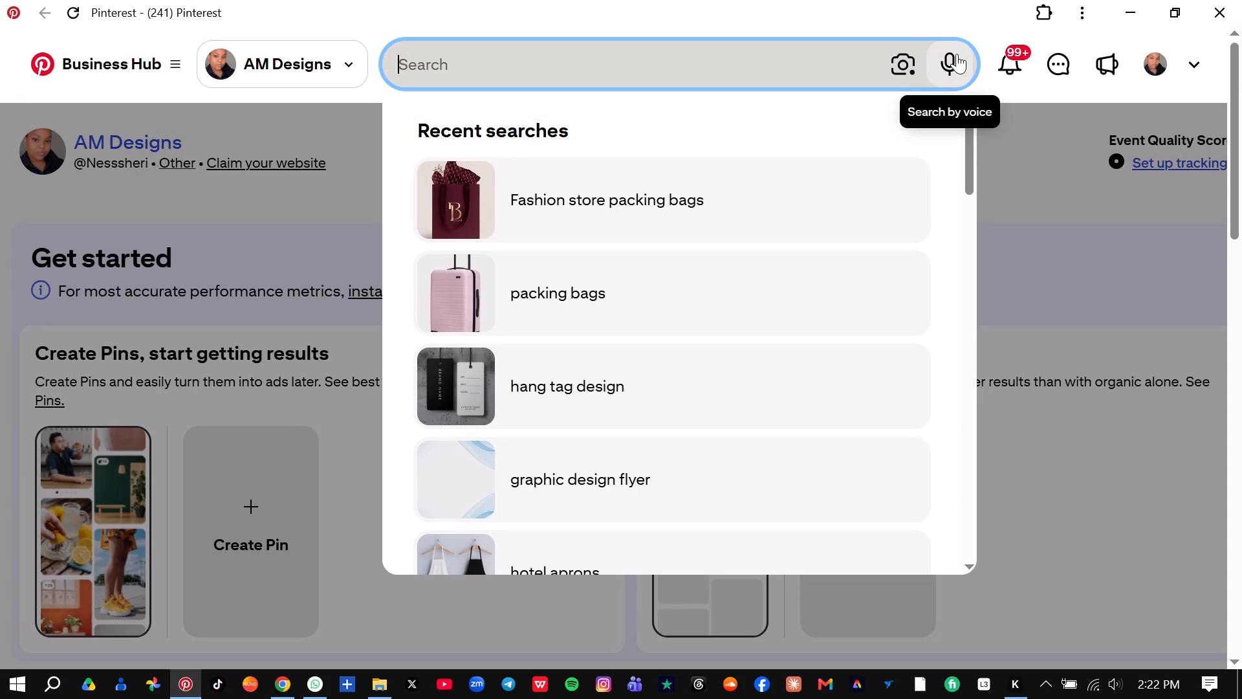
# Search Pinterest for "thank you mockup" and browse the results for a suitable thank-you card mockup.
pyautogui.click(483, 54)
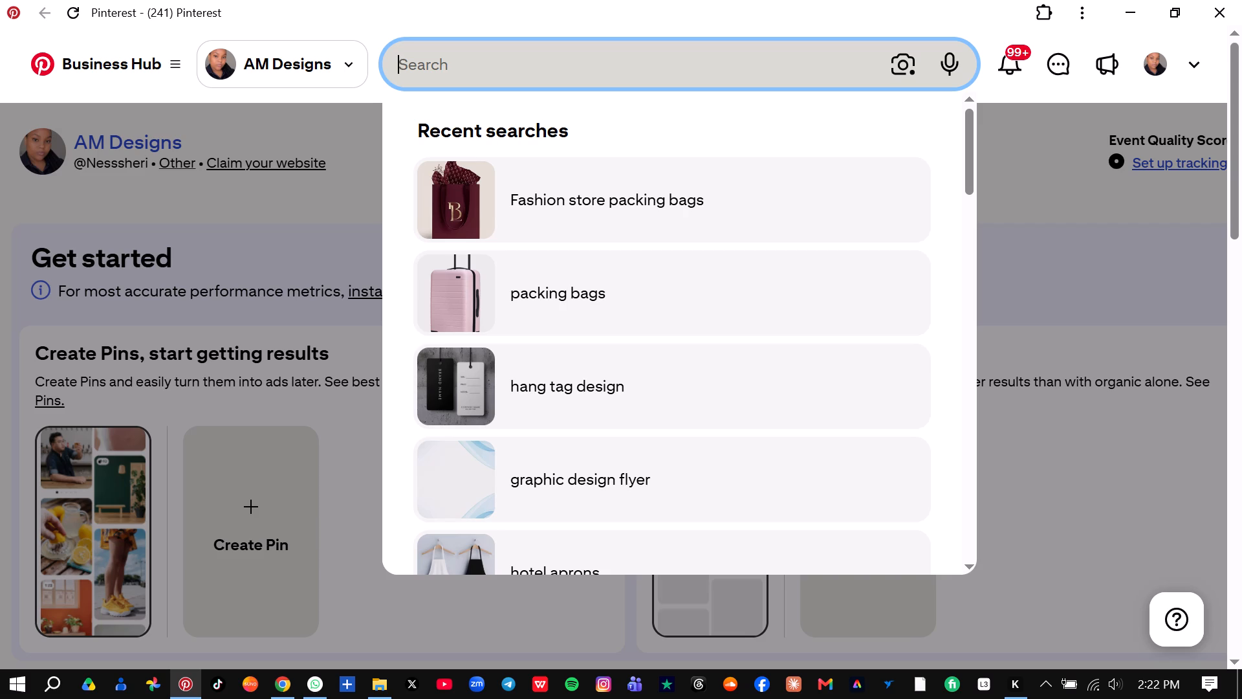
pyautogui.write('thank you')
pyautogui.press('space')
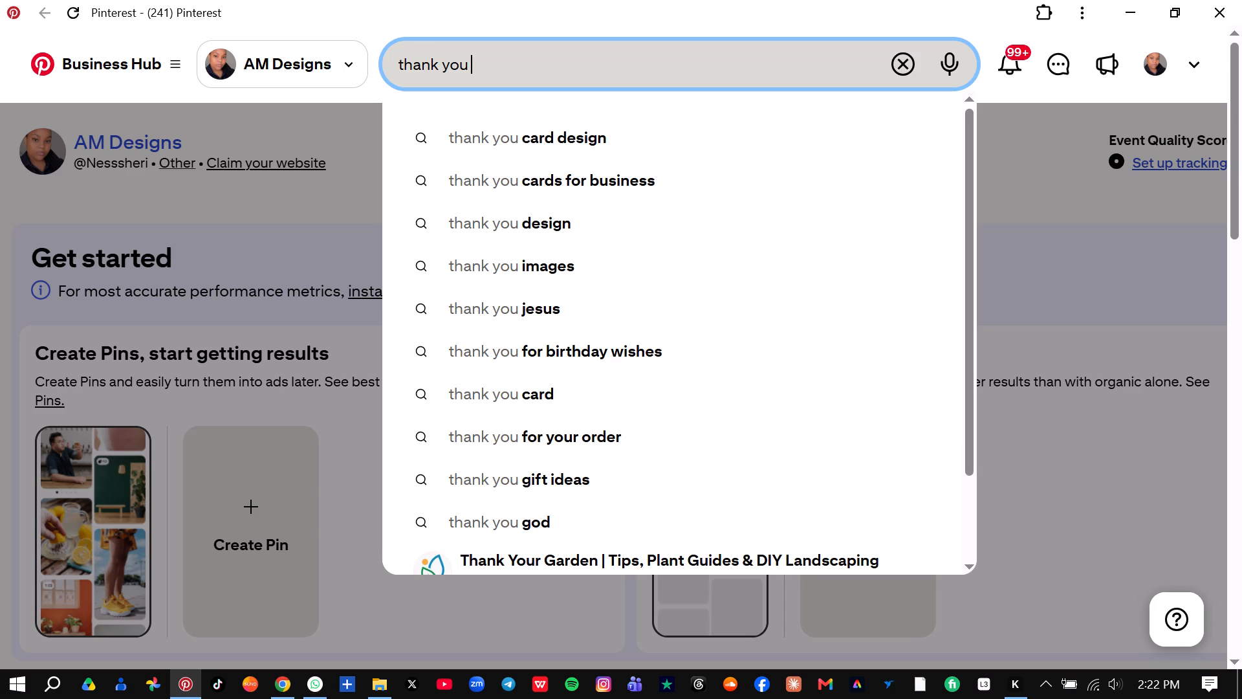
pyautogui.write('moc')
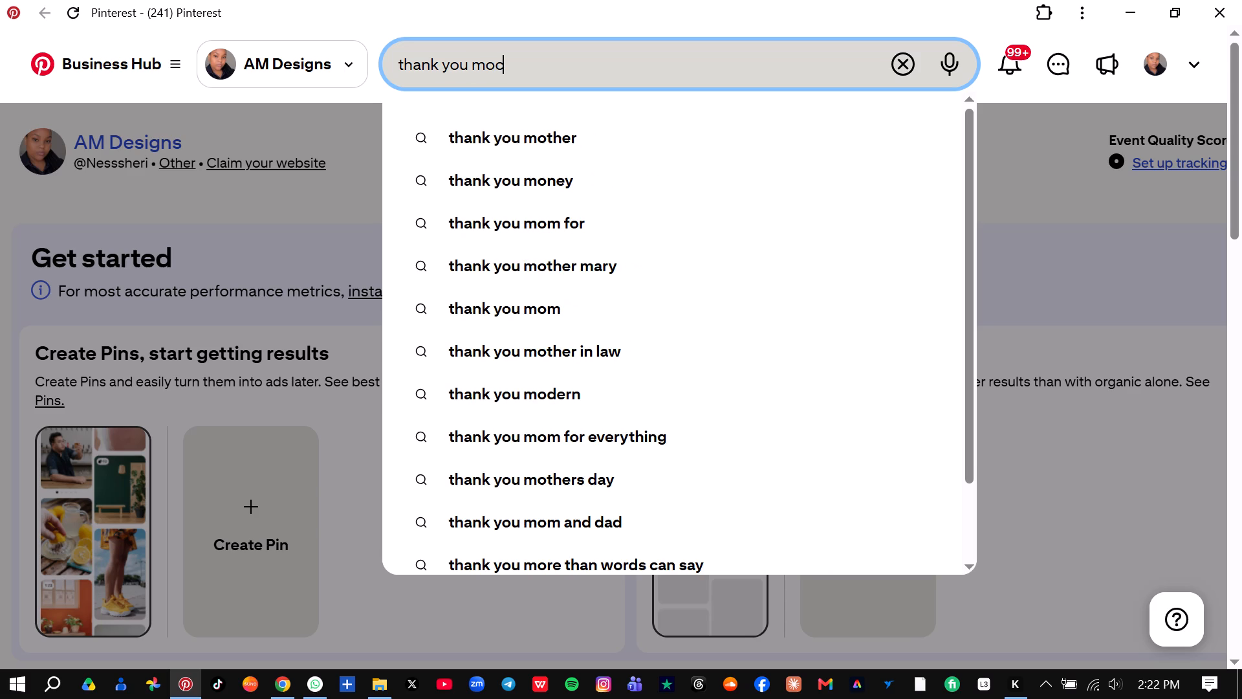
pyautogui.press('k')
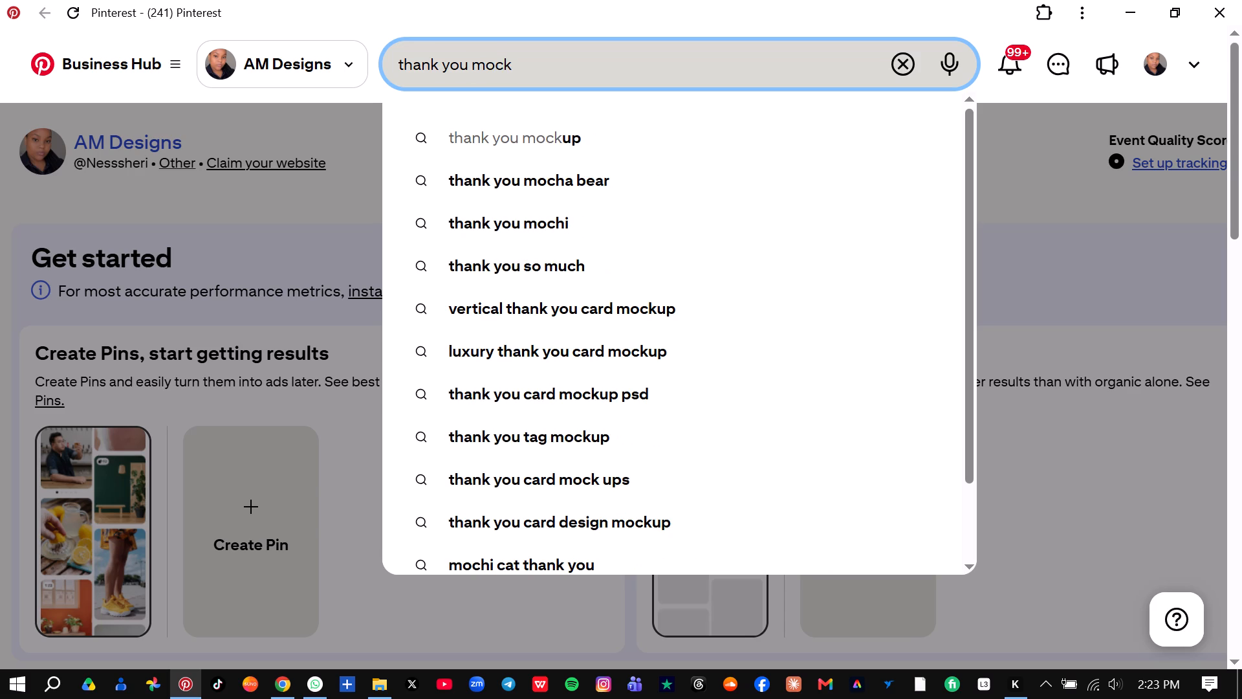
pyautogui.click(555, 139)
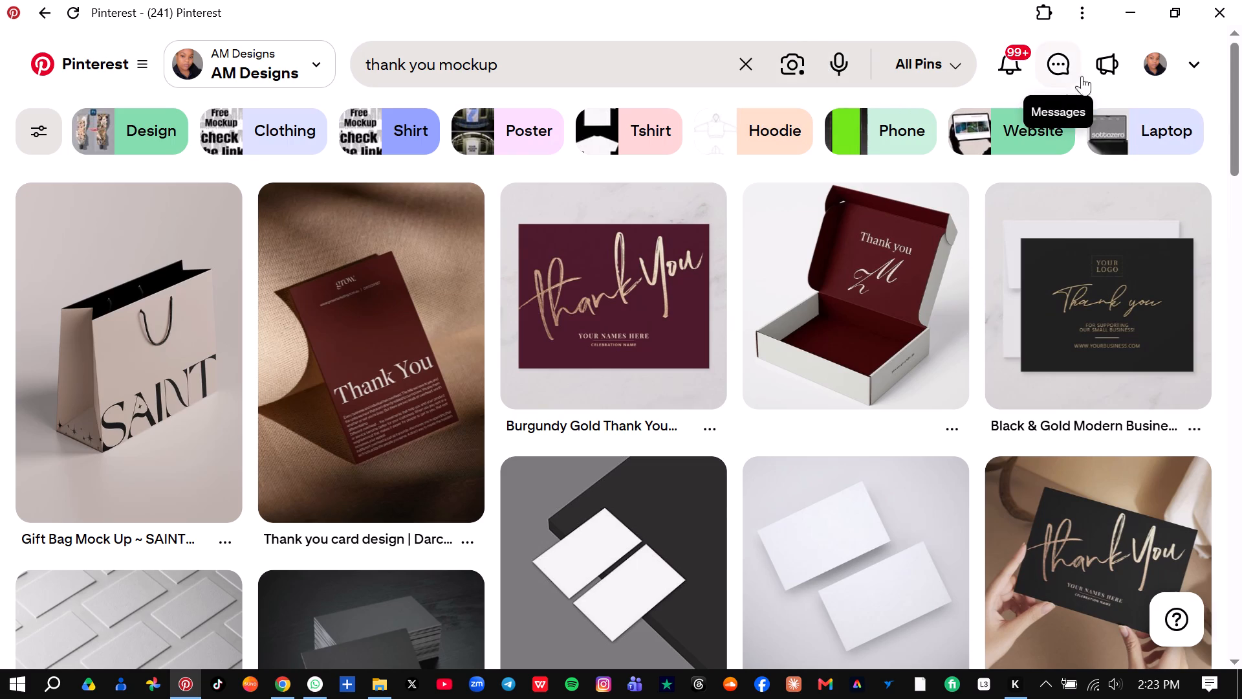
pyautogui.click(1236, 55)
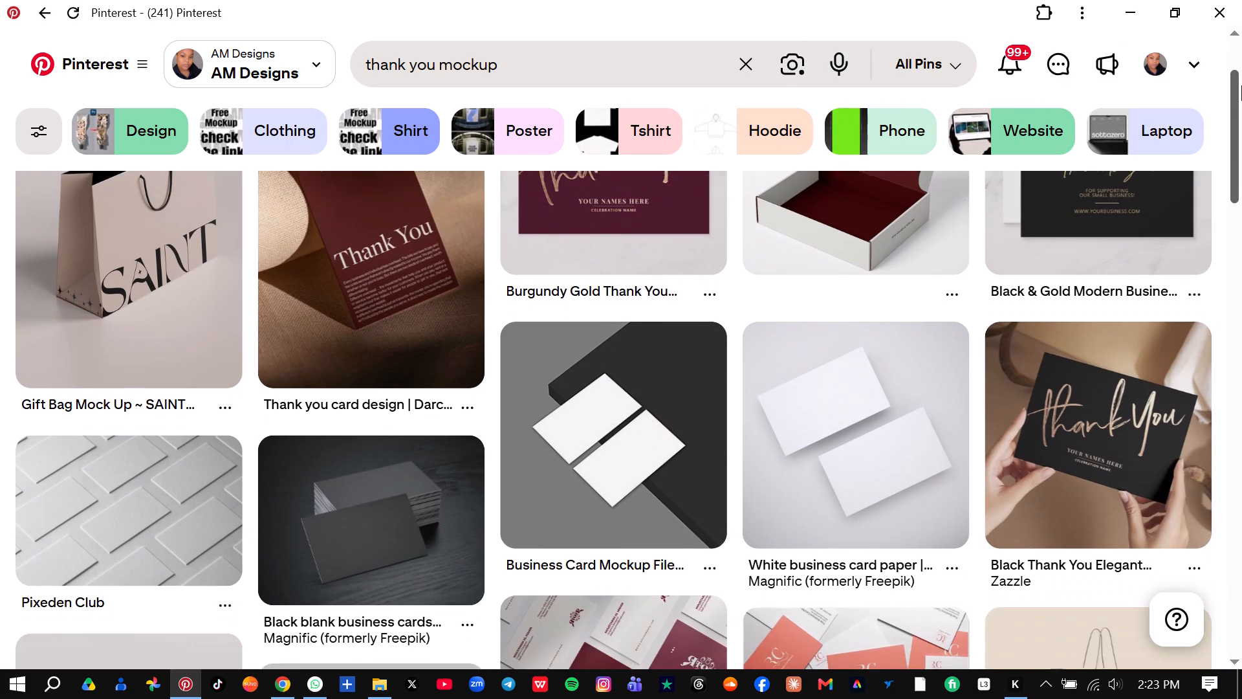
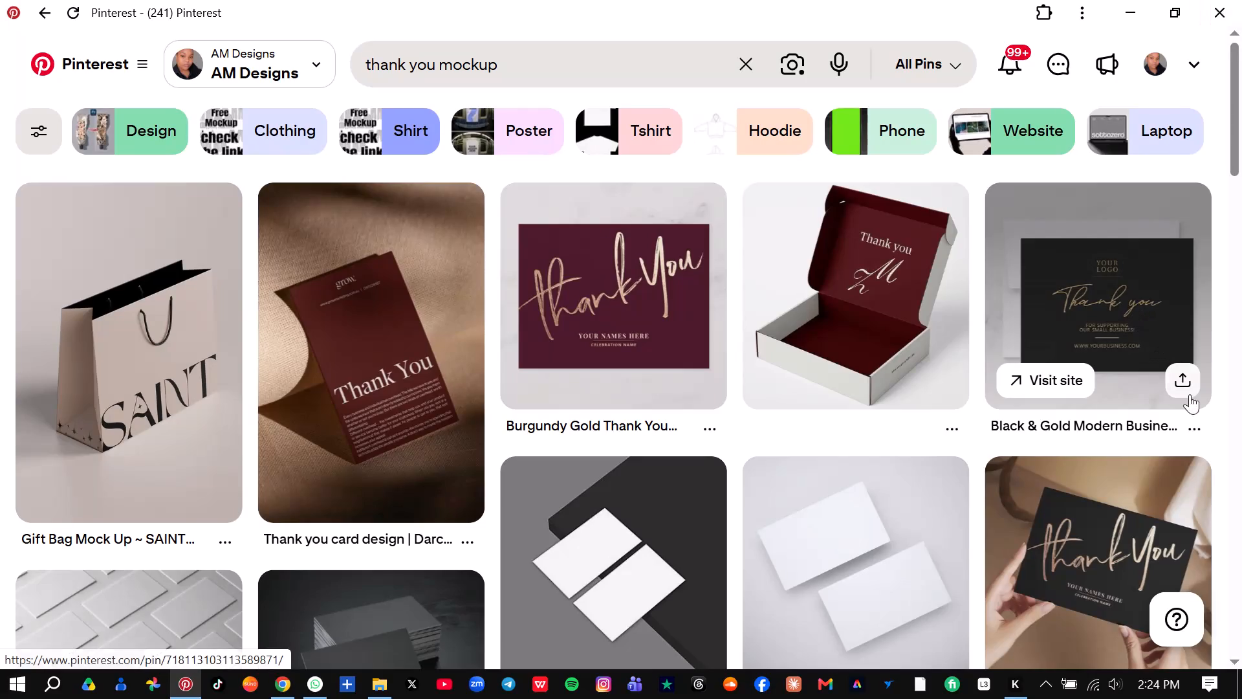
# Download the "Black & Gold Modern Business" thank-you card image from the Pinterest results.
pyautogui.click(1197, 431)
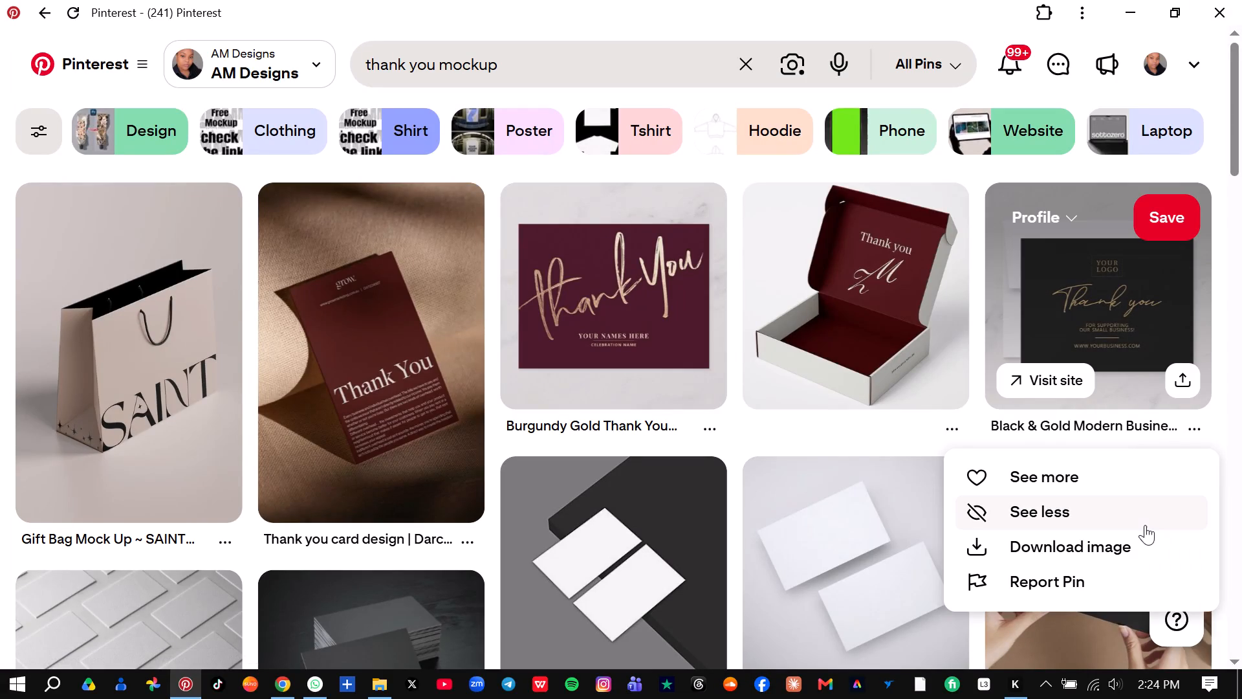
pyautogui.click(1113, 546)
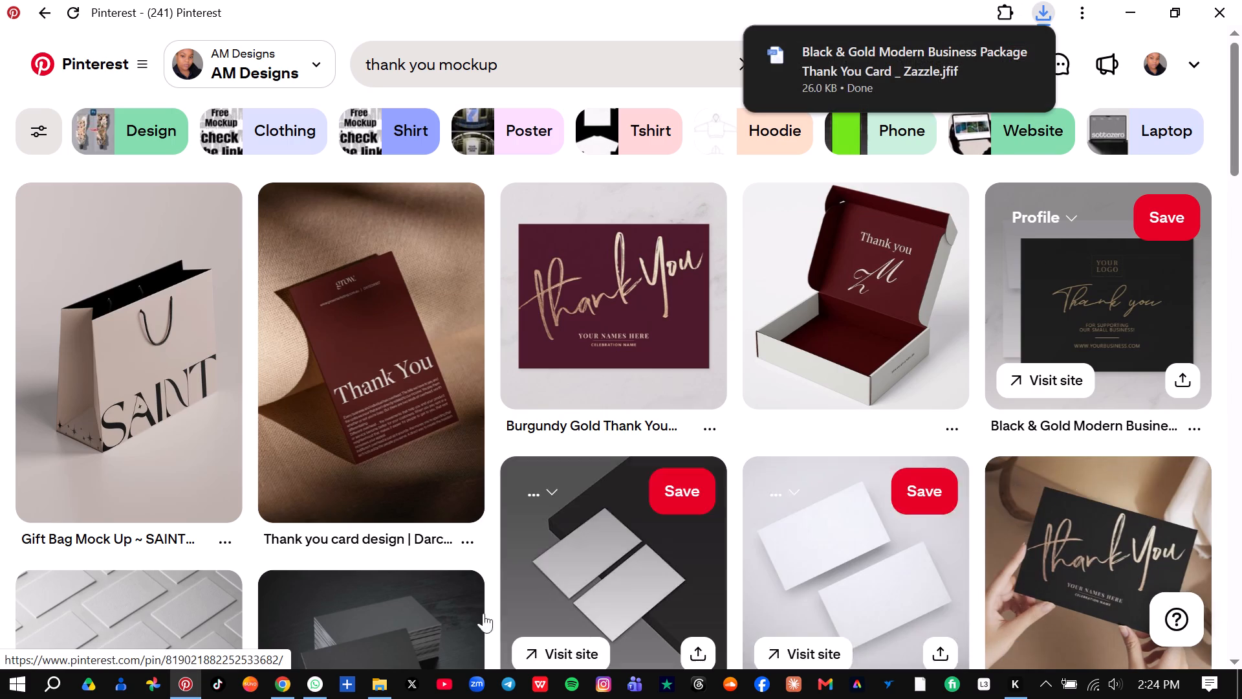
# Switch to the Aurelle Fashions design in Canva and add a new page between pages 10 and 11.
pyautogui.click(289, 679)
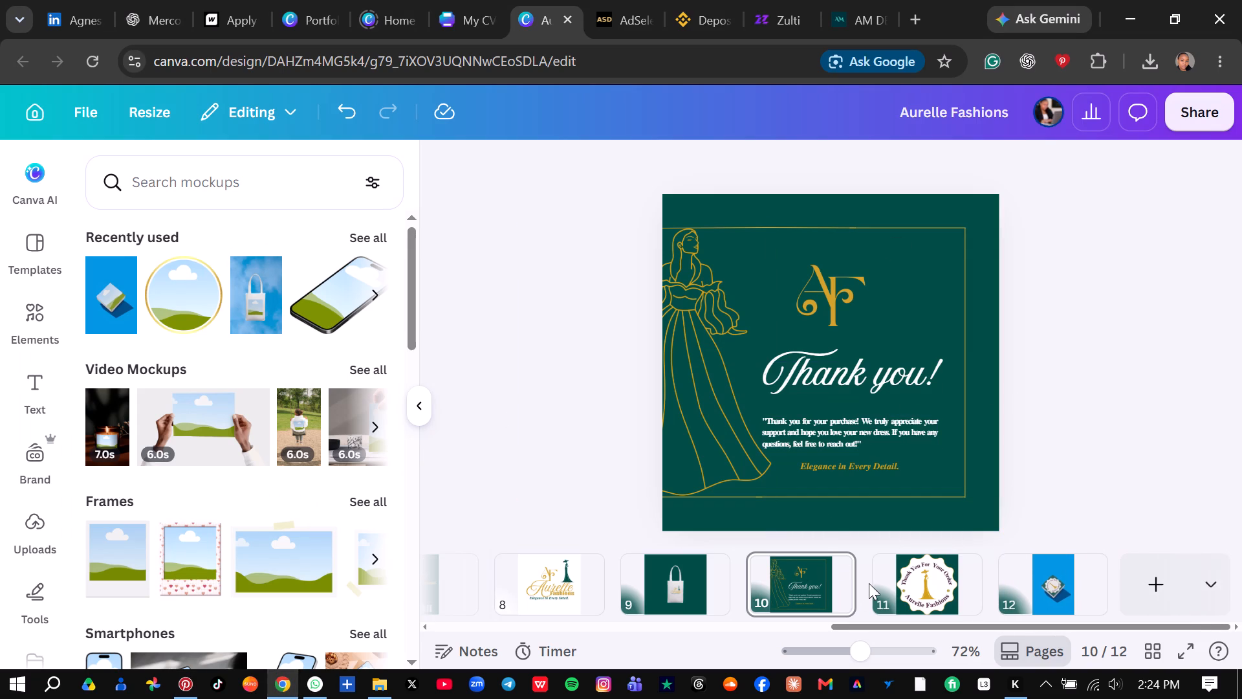
pyautogui.click(873, 566)
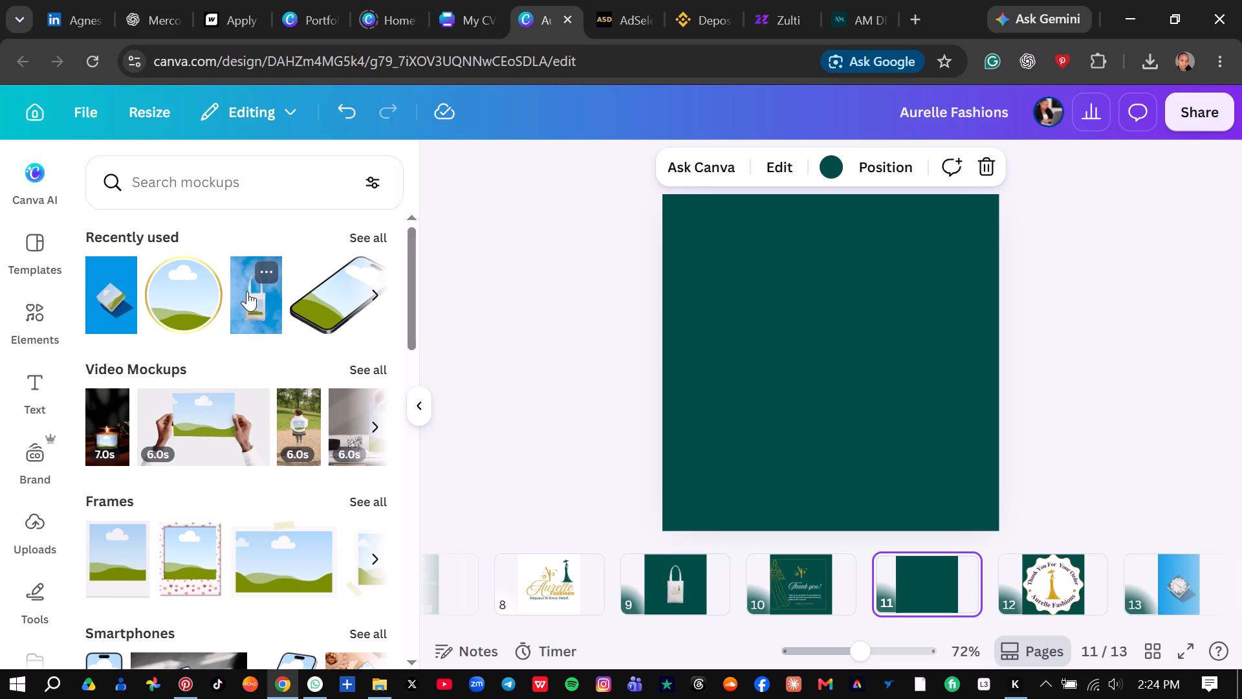
# Upload the downloaded "Black & Gold Modern Business Package Thank You Card" image to the design's media.
pyautogui.click(40, 529)
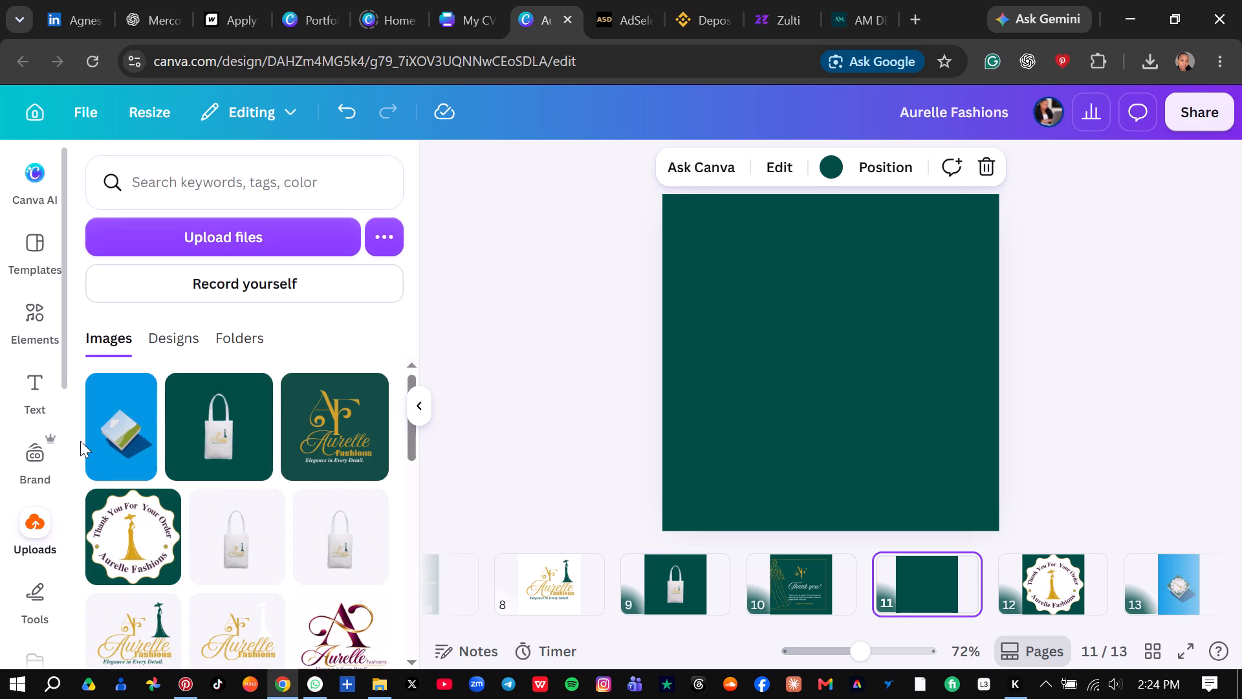
pyautogui.click(219, 245)
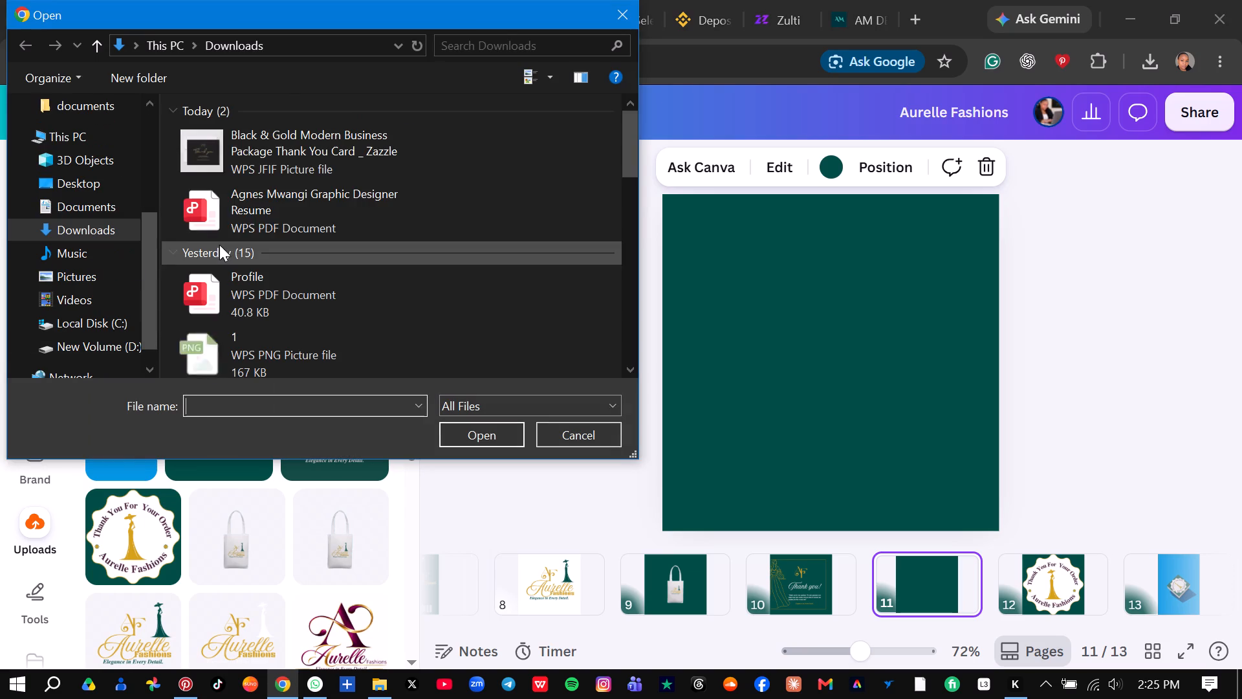
pyautogui.click(272, 158)
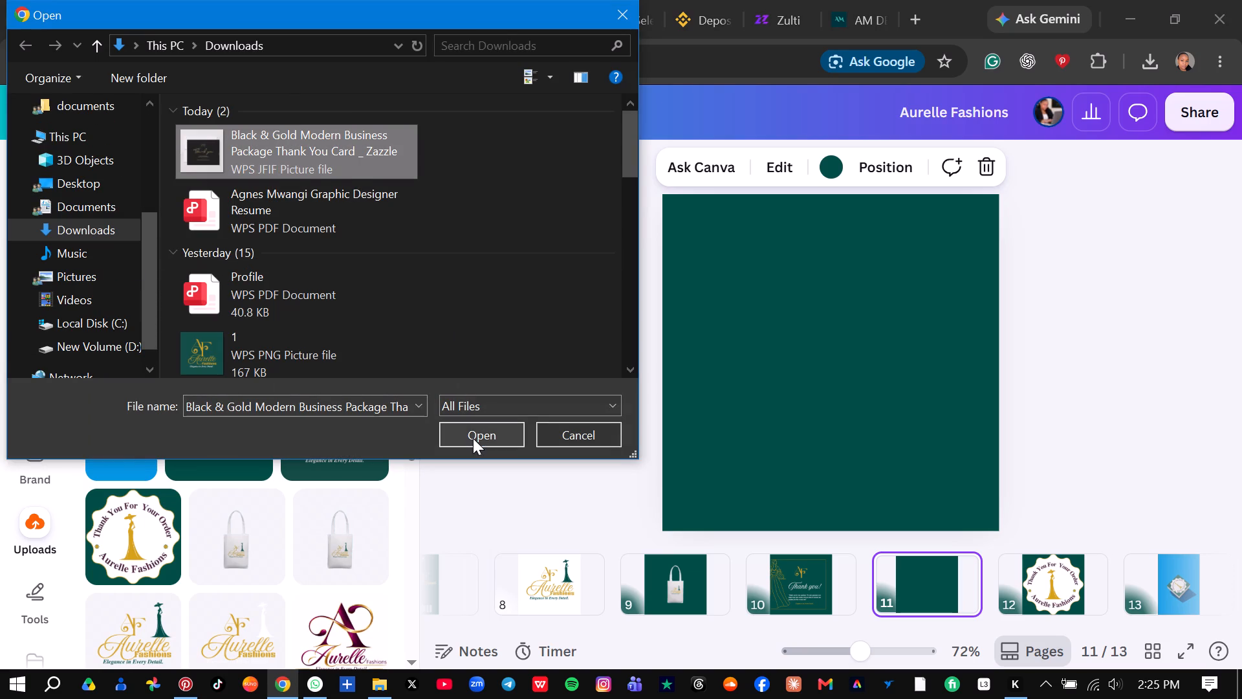
pyautogui.click(473, 438)
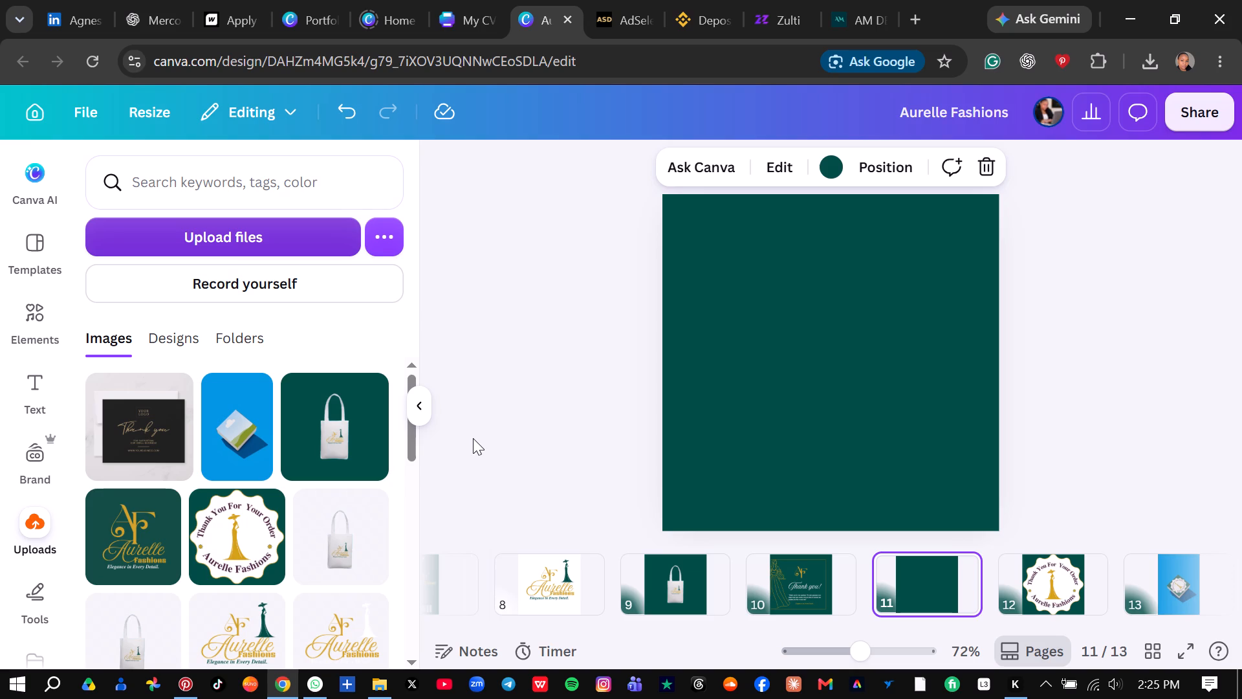
# Place the uploaded thank-you card image on the new page 11 and enlarge it to fill the whole page.
pyautogui.click(158, 414)
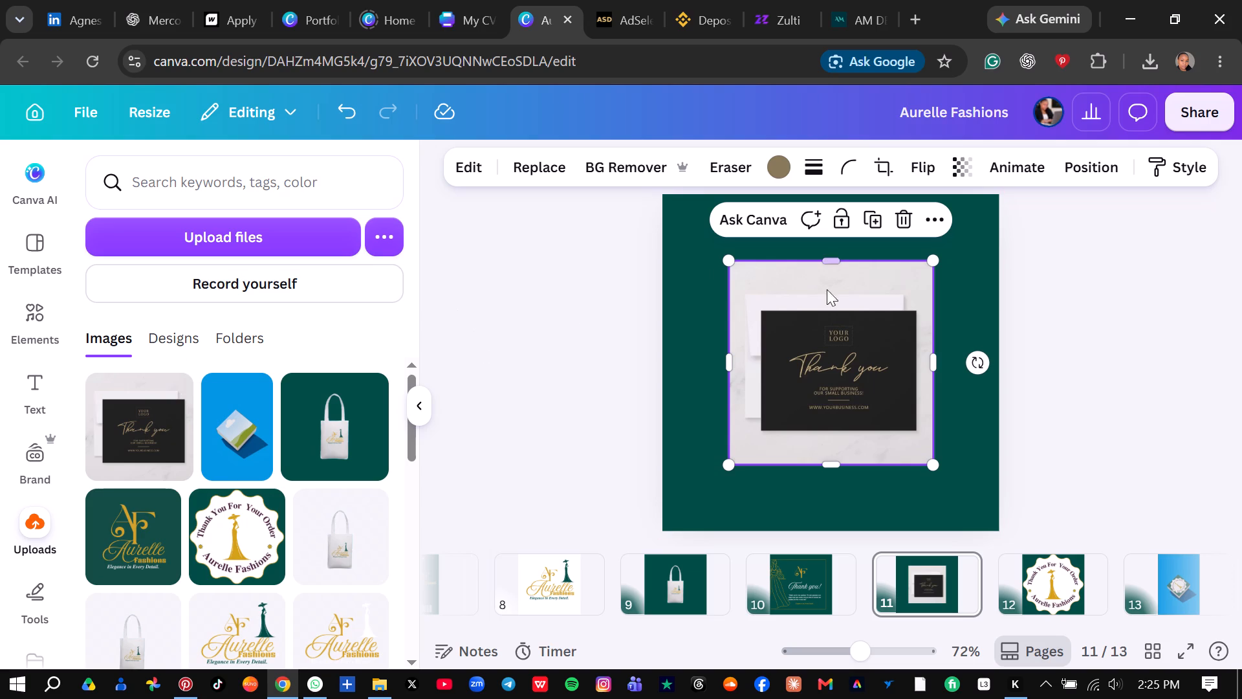
pyautogui.moveTo(825, 357); pyautogui.dragTo(884, 298)
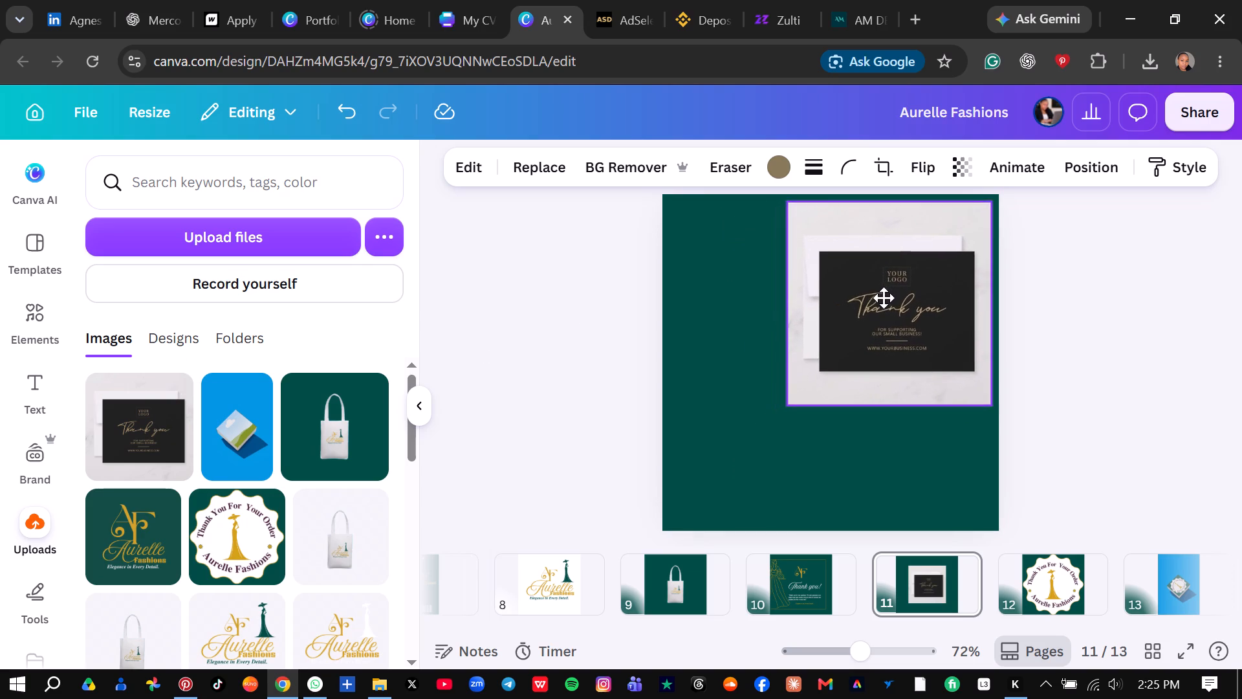
pyautogui.moveTo(884, 298); pyautogui.dragTo(891, 294)
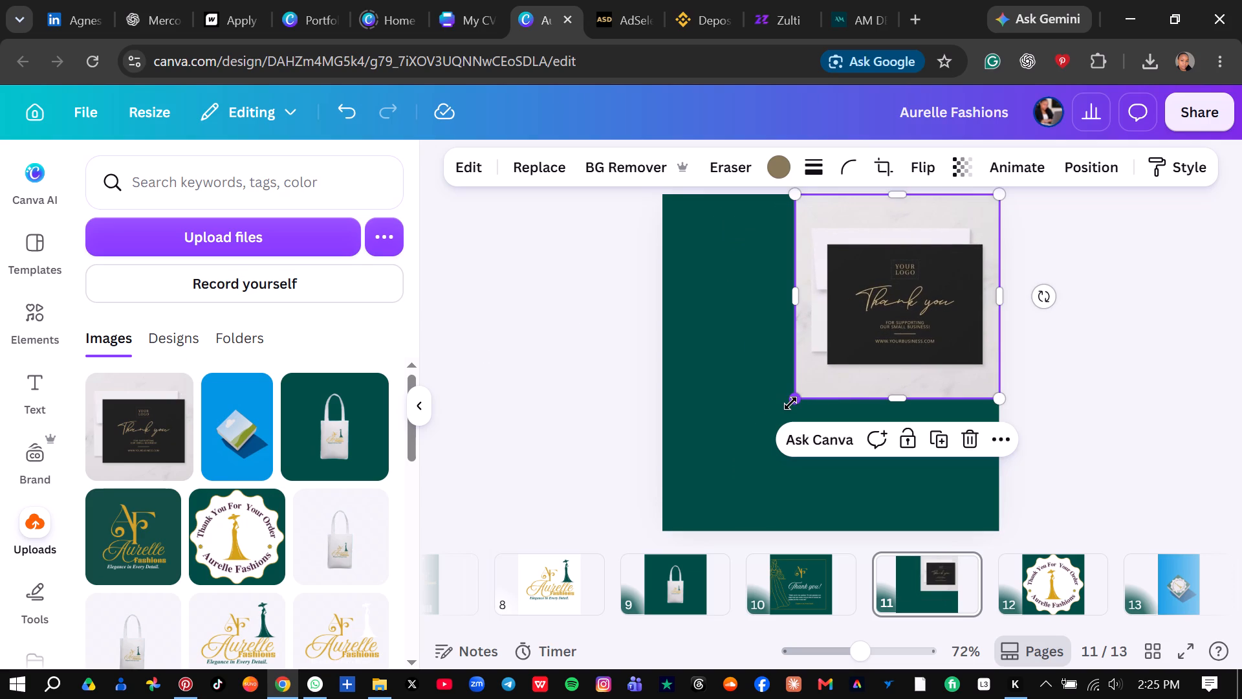
pyautogui.moveTo(790, 403); pyautogui.dragTo(656, 584)
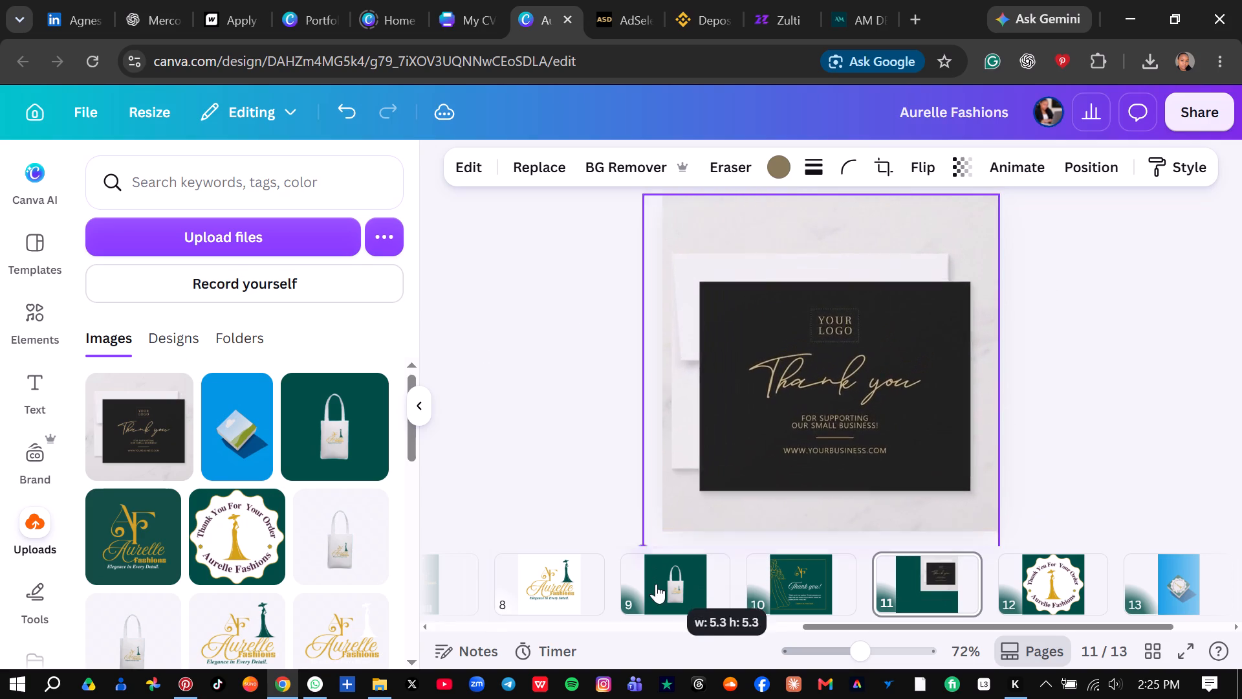
pyautogui.moveTo(656, 584); pyautogui.dragTo(675, 548)
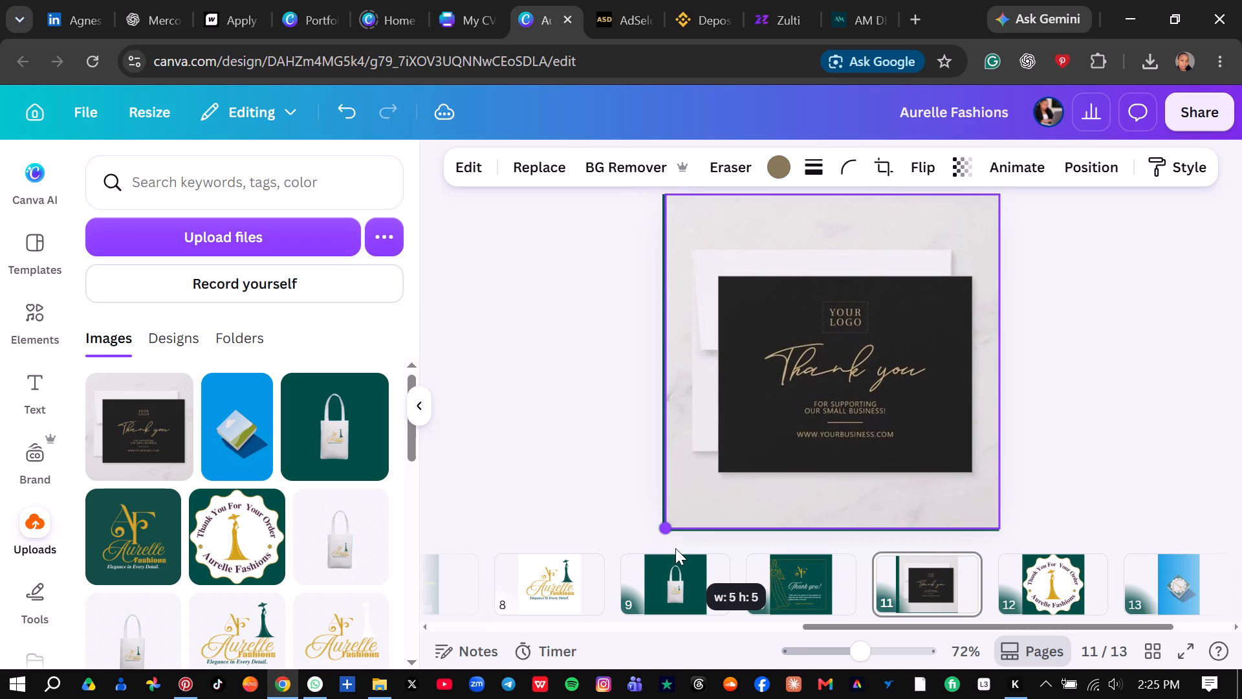
pyautogui.moveTo(675, 548); pyautogui.dragTo(669, 551)
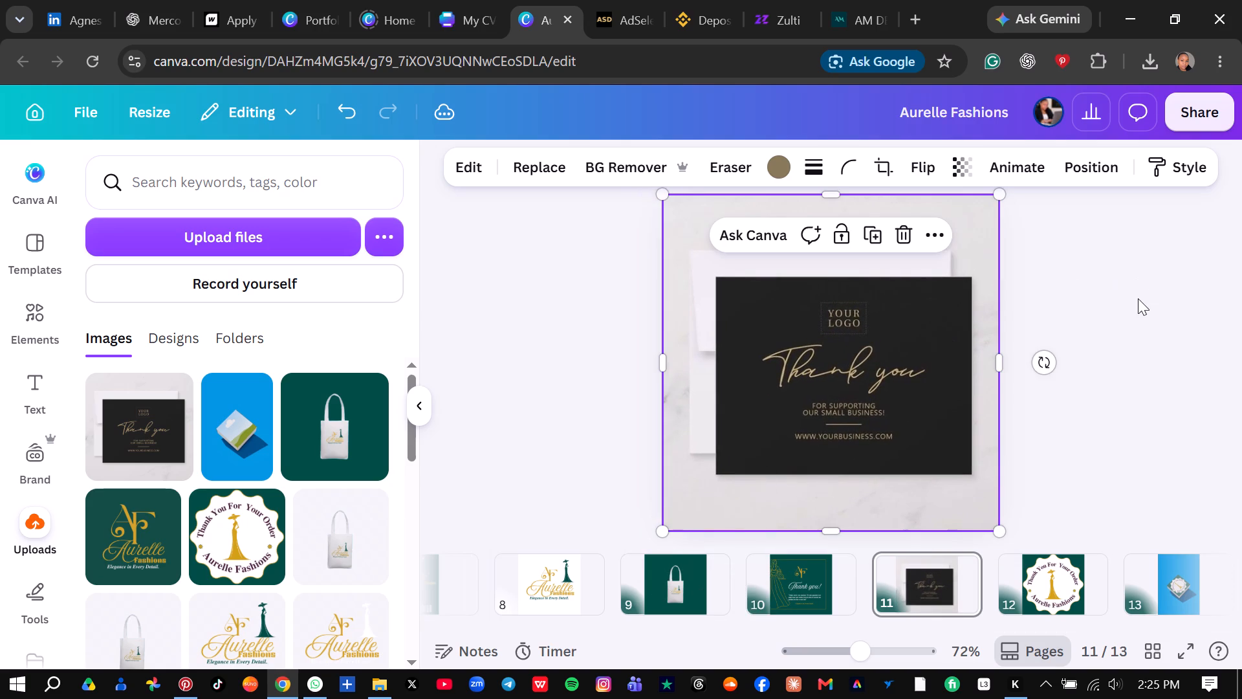
pyautogui.click(1138, 298)
# Apply Magic Layers to the thank-you card image on page 11.
pyautogui.click(866, 393)
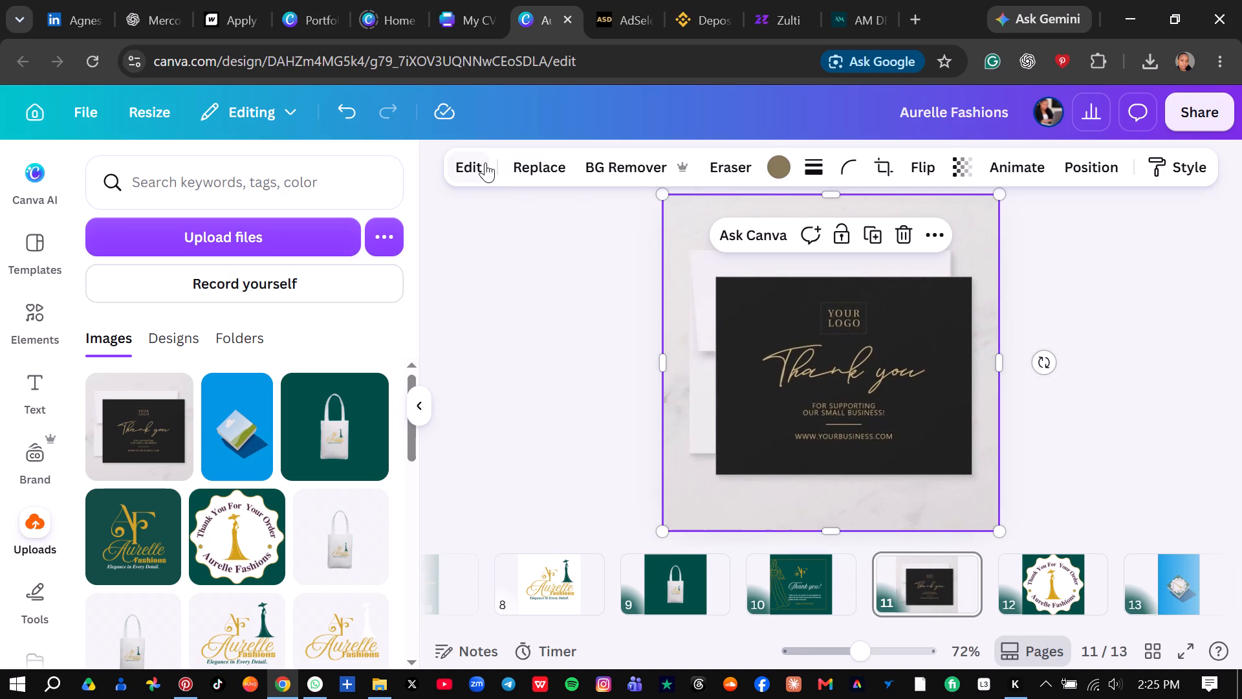
pyautogui.click(485, 162)
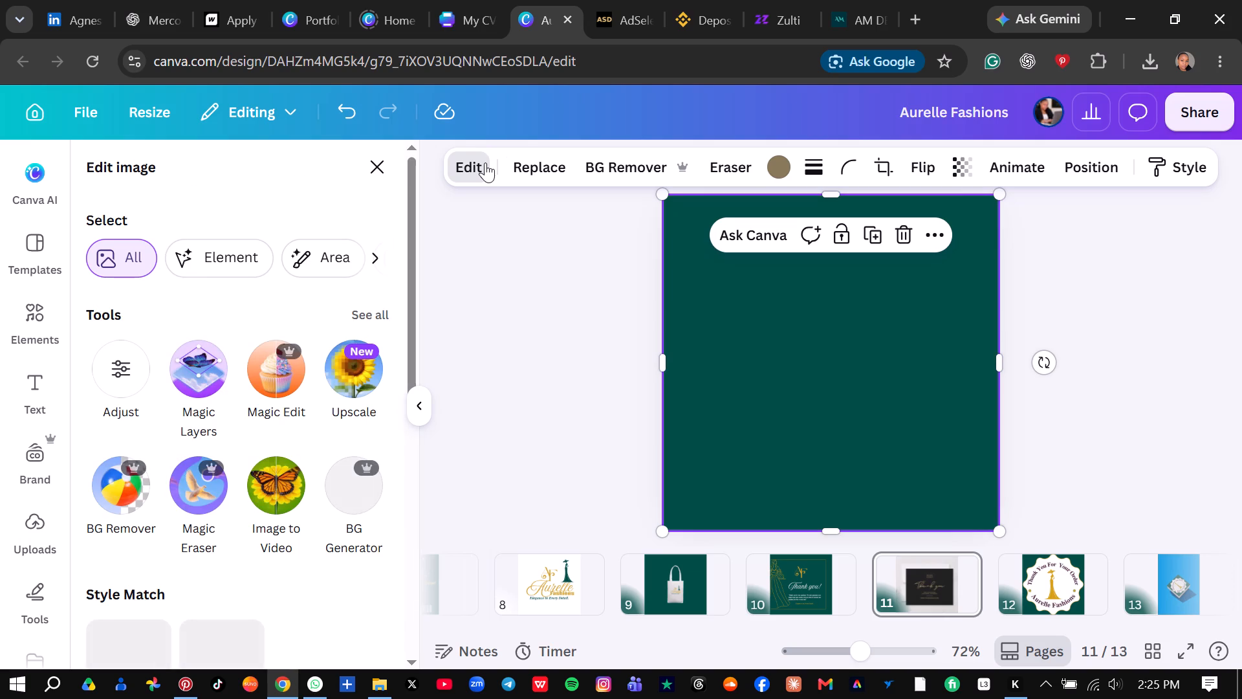
pyautogui.click(205, 383)
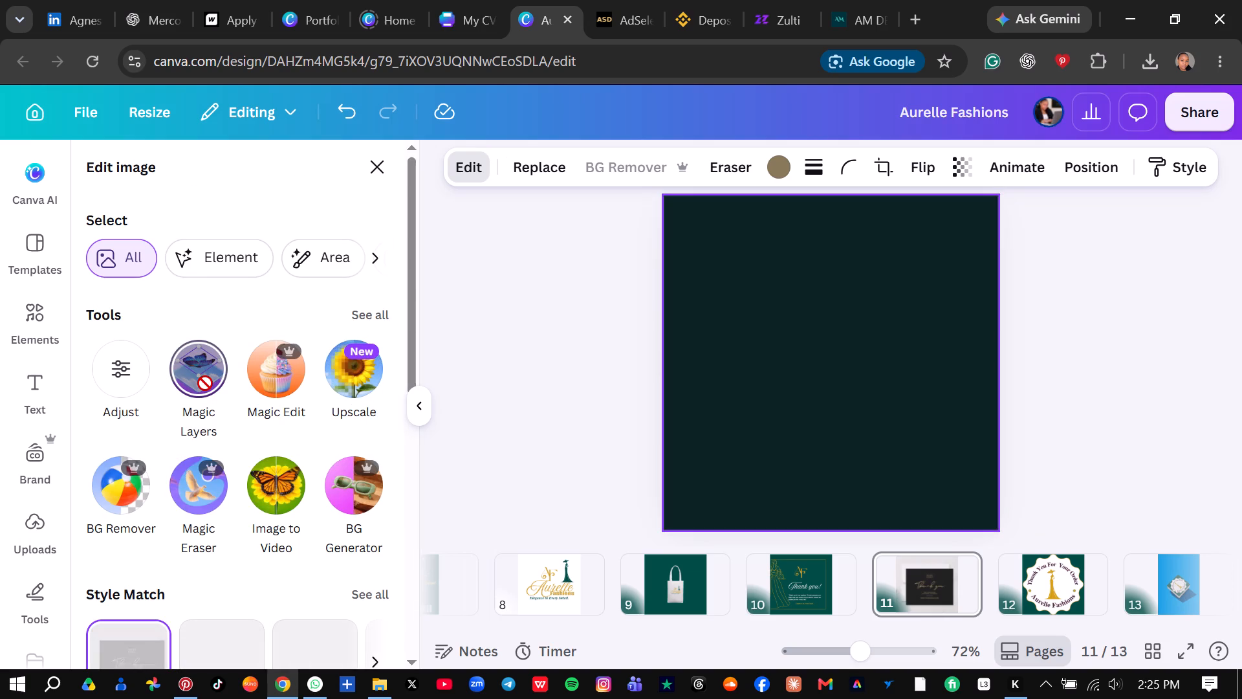
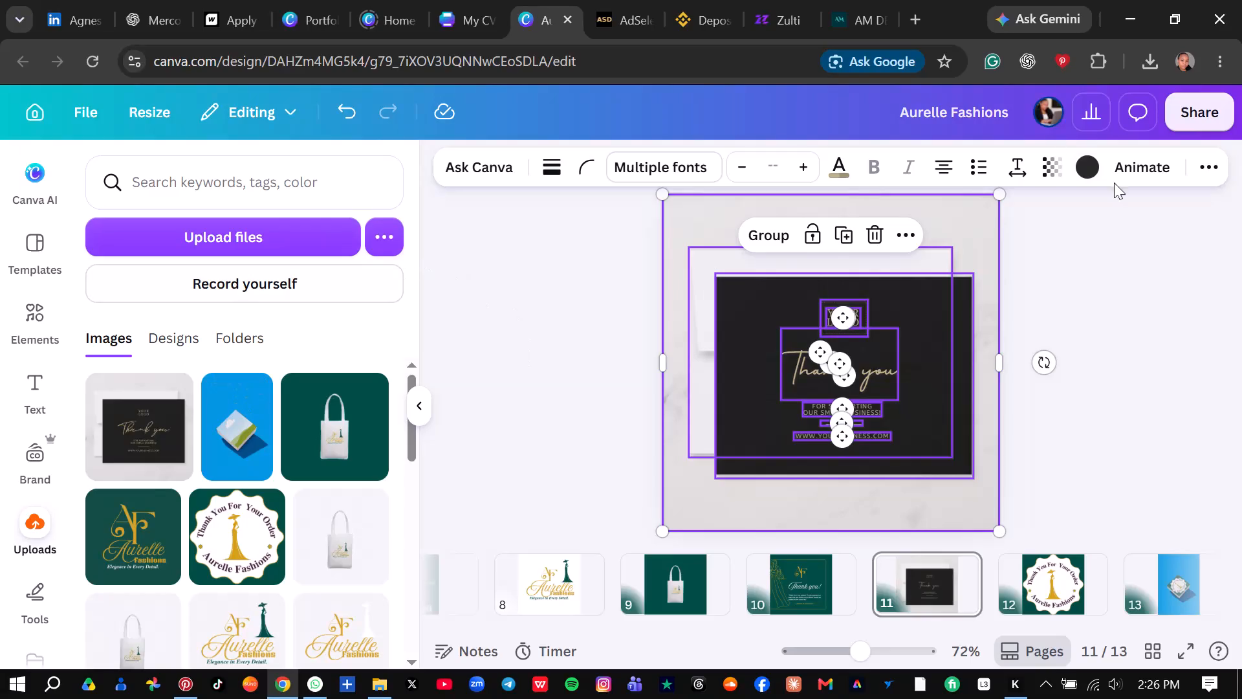
# Delete the logo placeholder and its box, the "Thank you" lettering, supporting text, divider line and web address from the black card on page 11.
pyautogui.click(1142, 324)
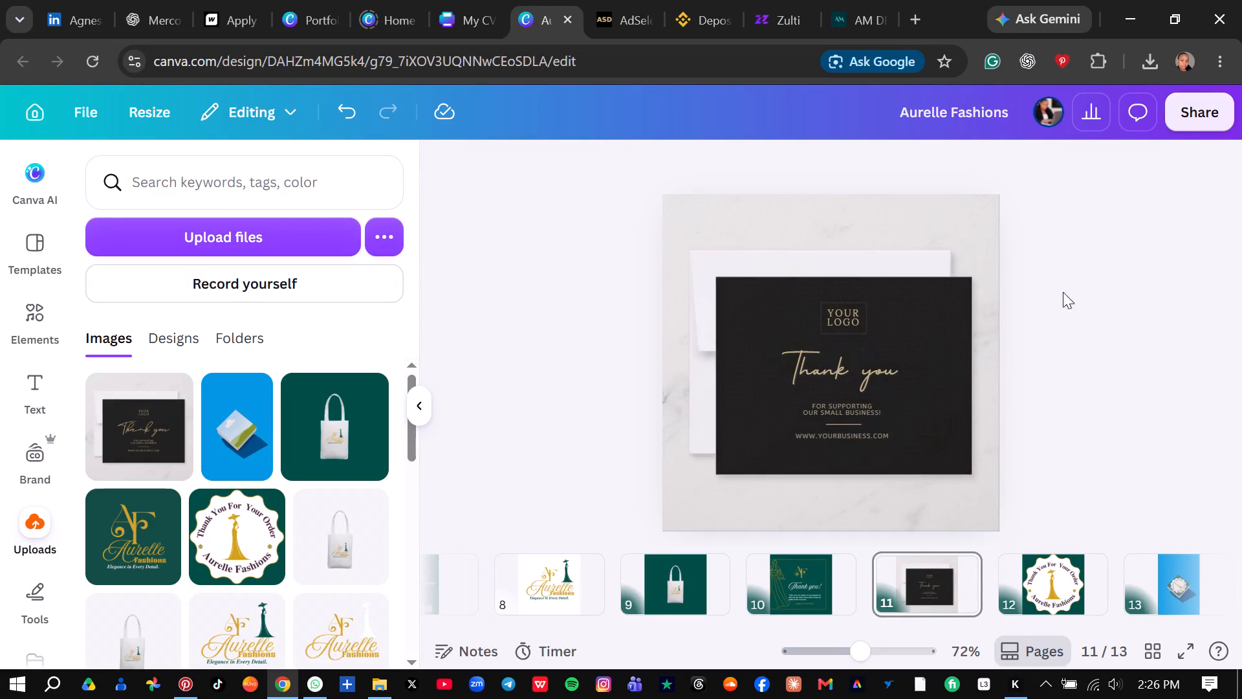
pyautogui.click(861, 320)
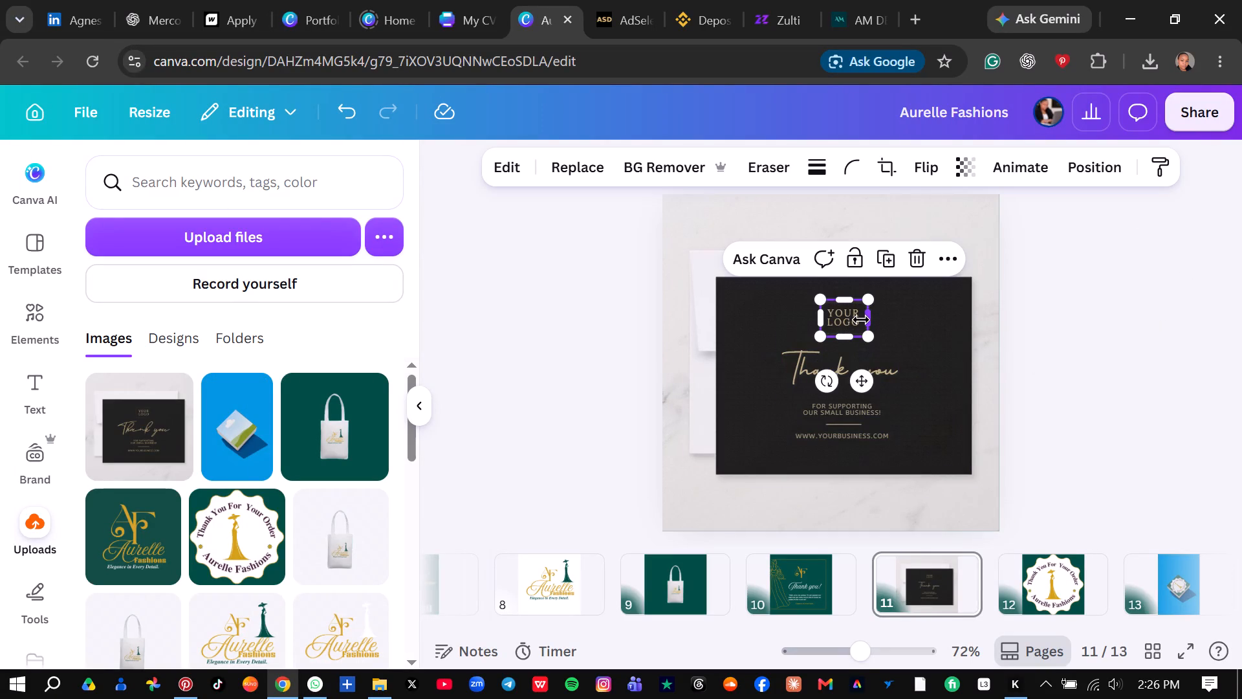
pyautogui.click(923, 257)
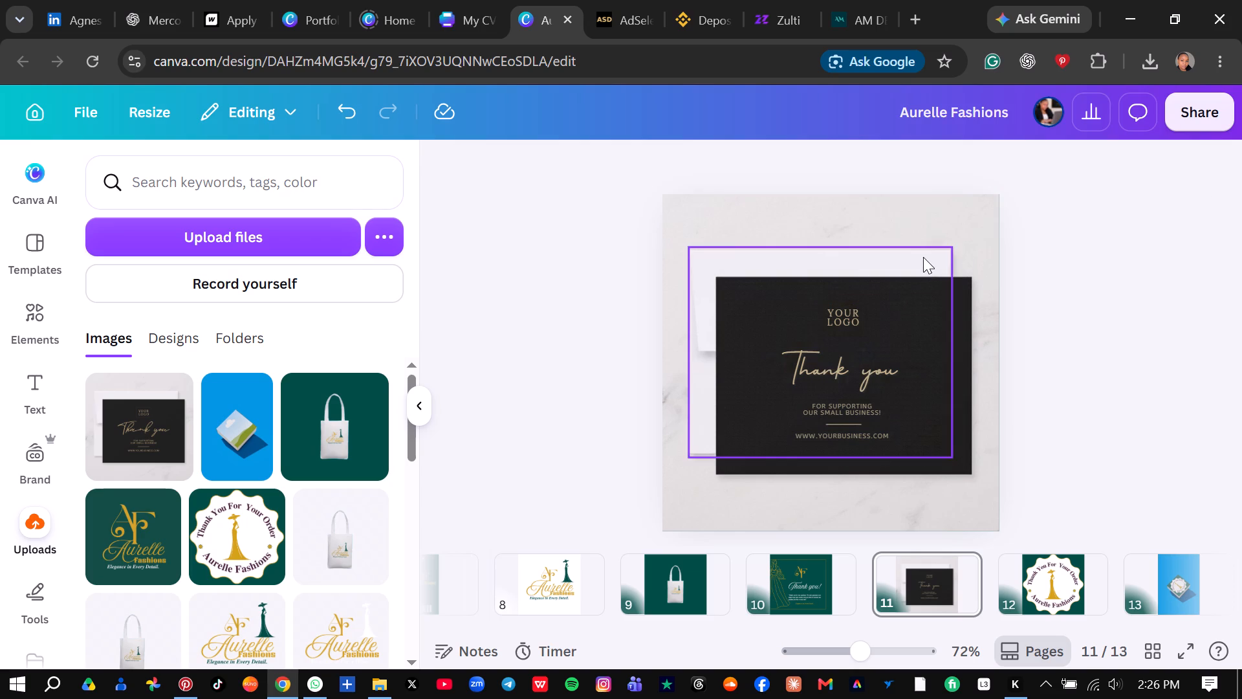
pyautogui.click(849, 316)
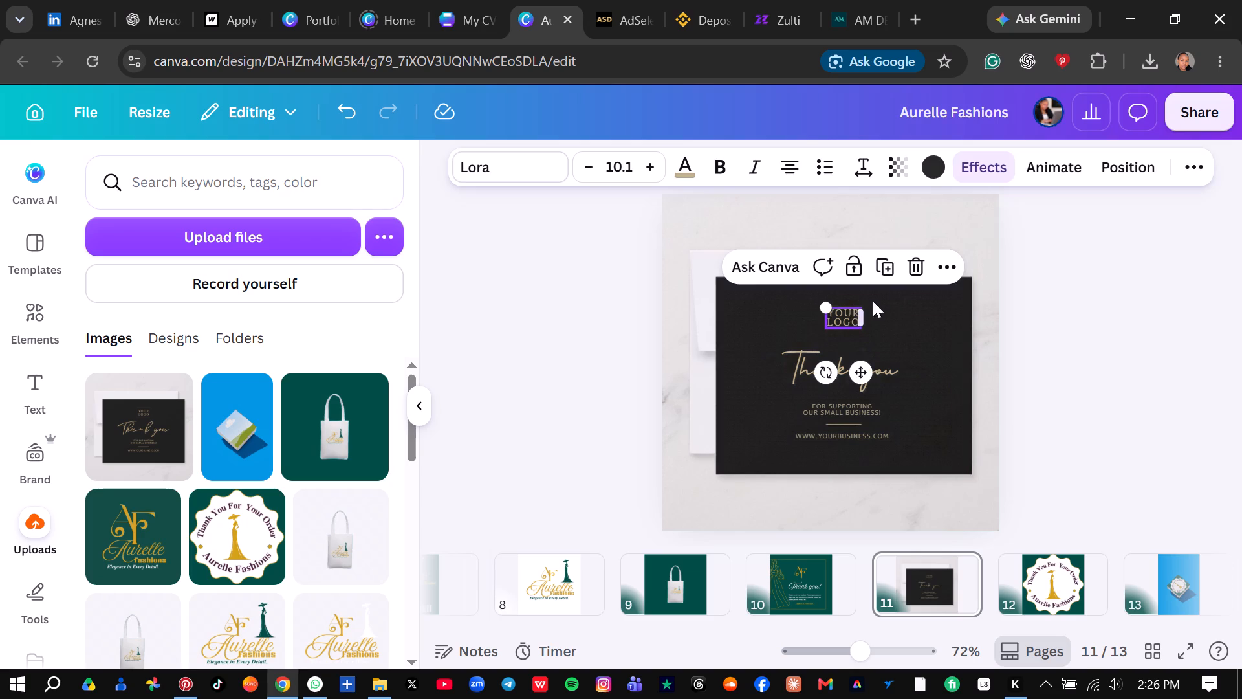
pyautogui.click(913, 271)
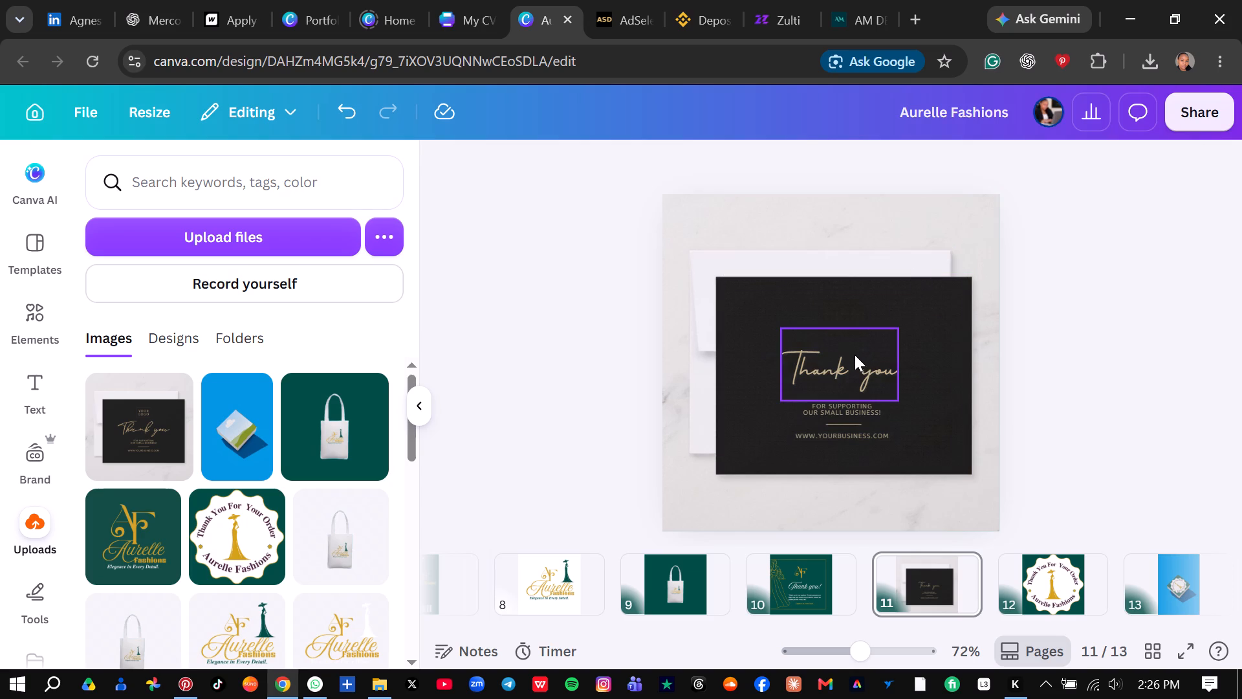
pyautogui.click(848, 362)
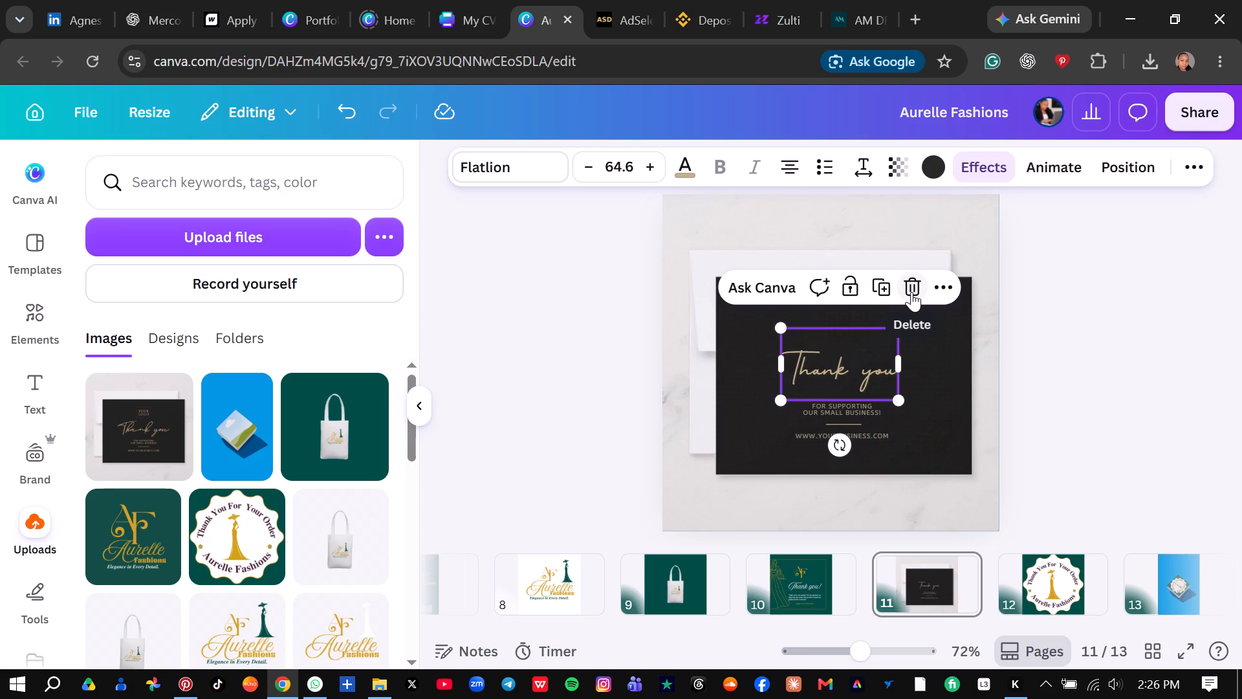
pyautogui.click(911, 292)
pyautogui.click(854, 409)
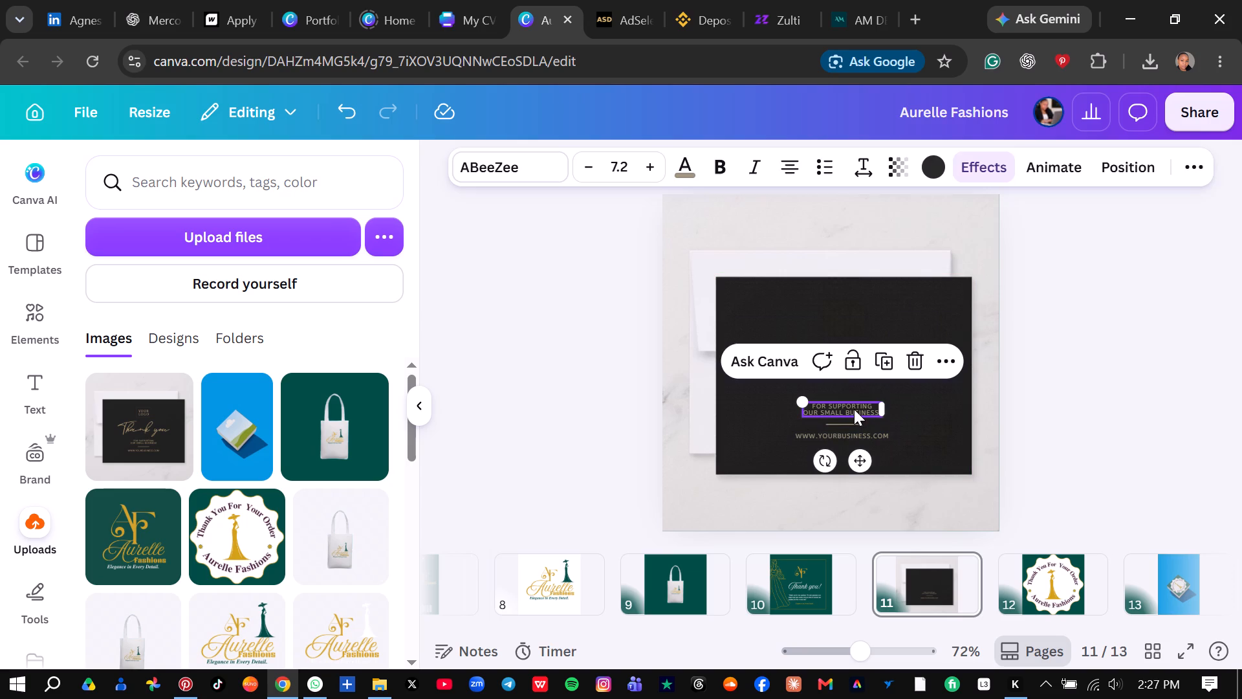
pyautogui.click(920, 361)
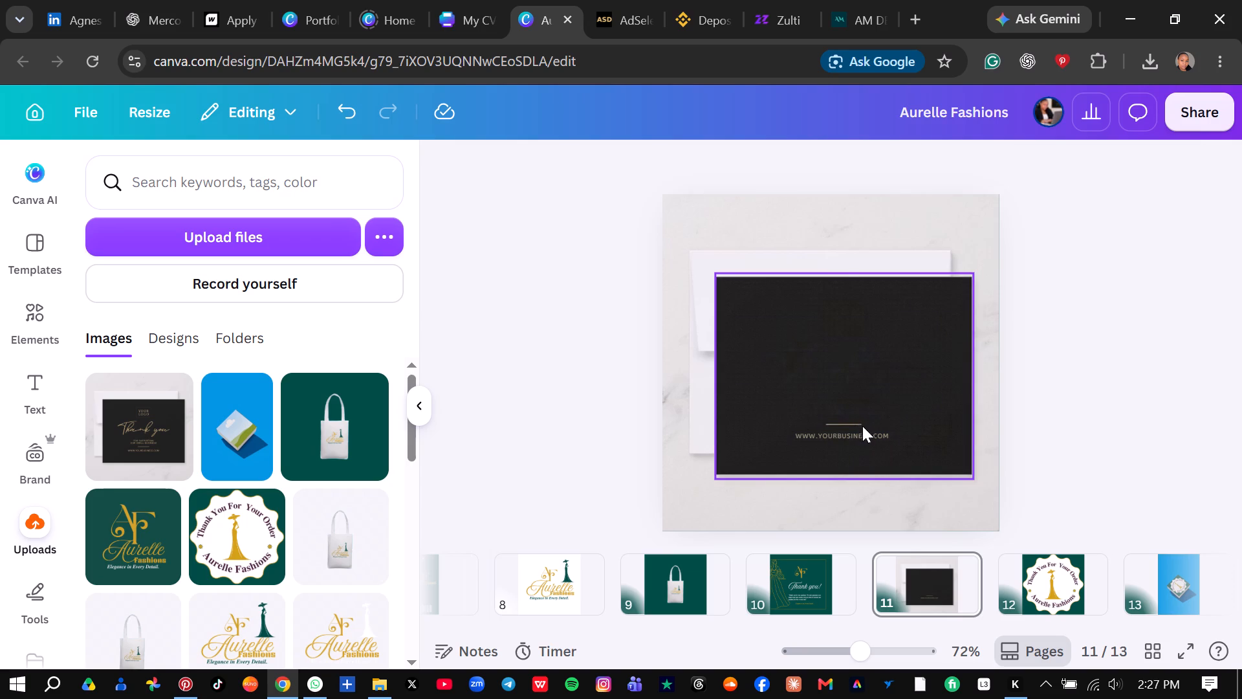
pyautogui.click(856, 426)
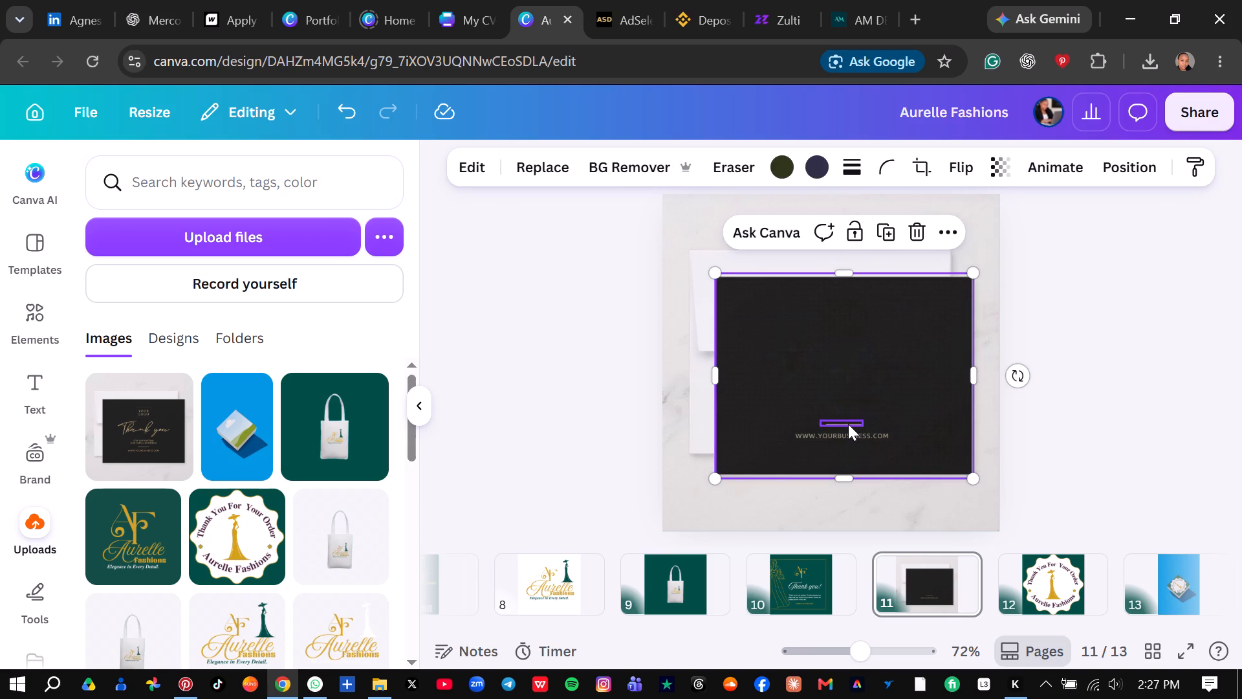
pyautogui.click(848, 424)
pyautogui.click(917, 376)
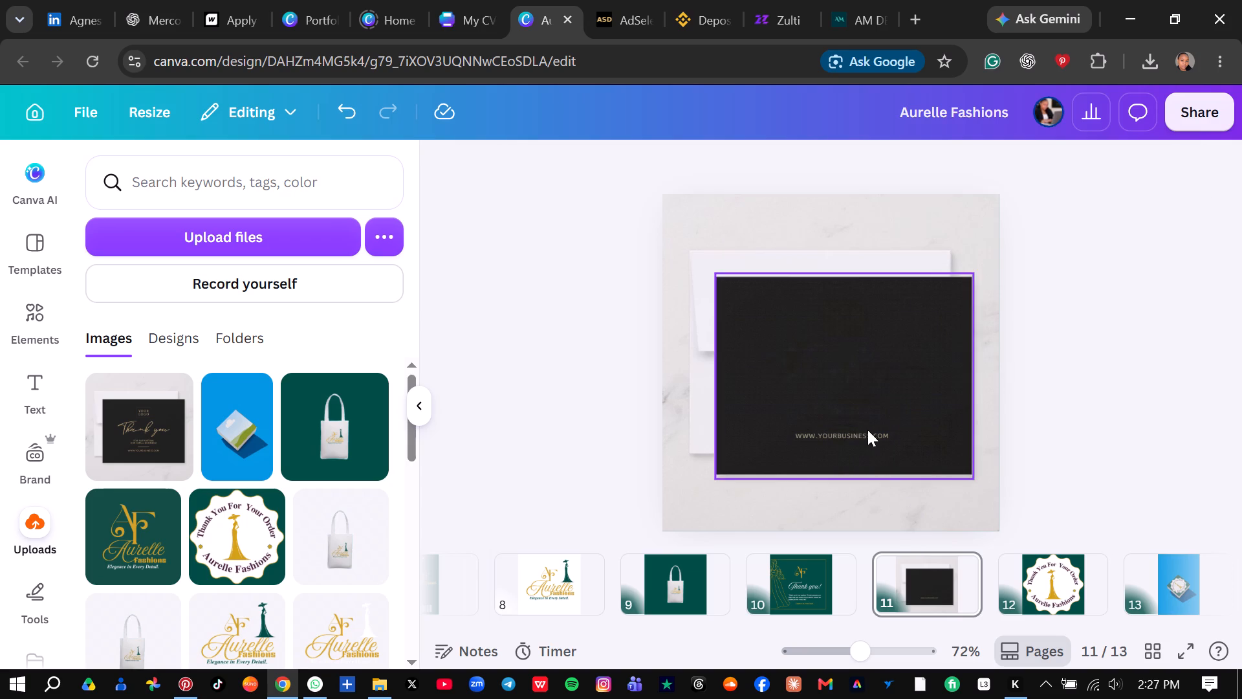
pyautogui.click(865, 433)
pyautogui.click(915, 394)
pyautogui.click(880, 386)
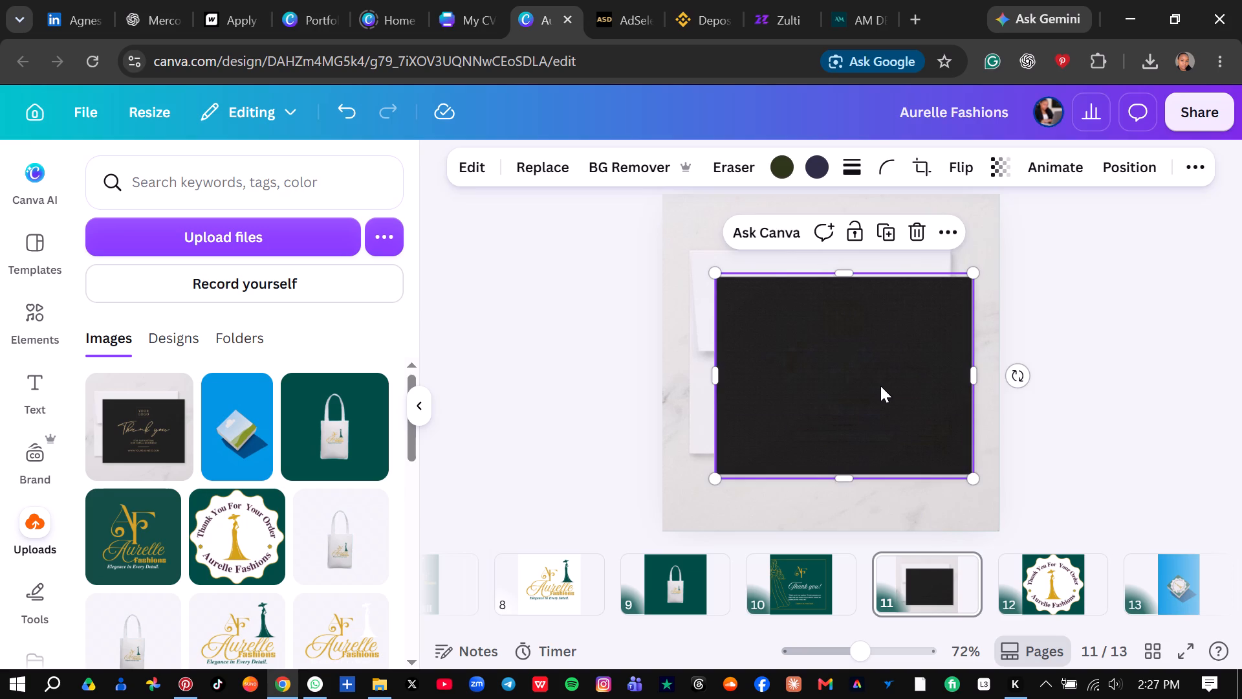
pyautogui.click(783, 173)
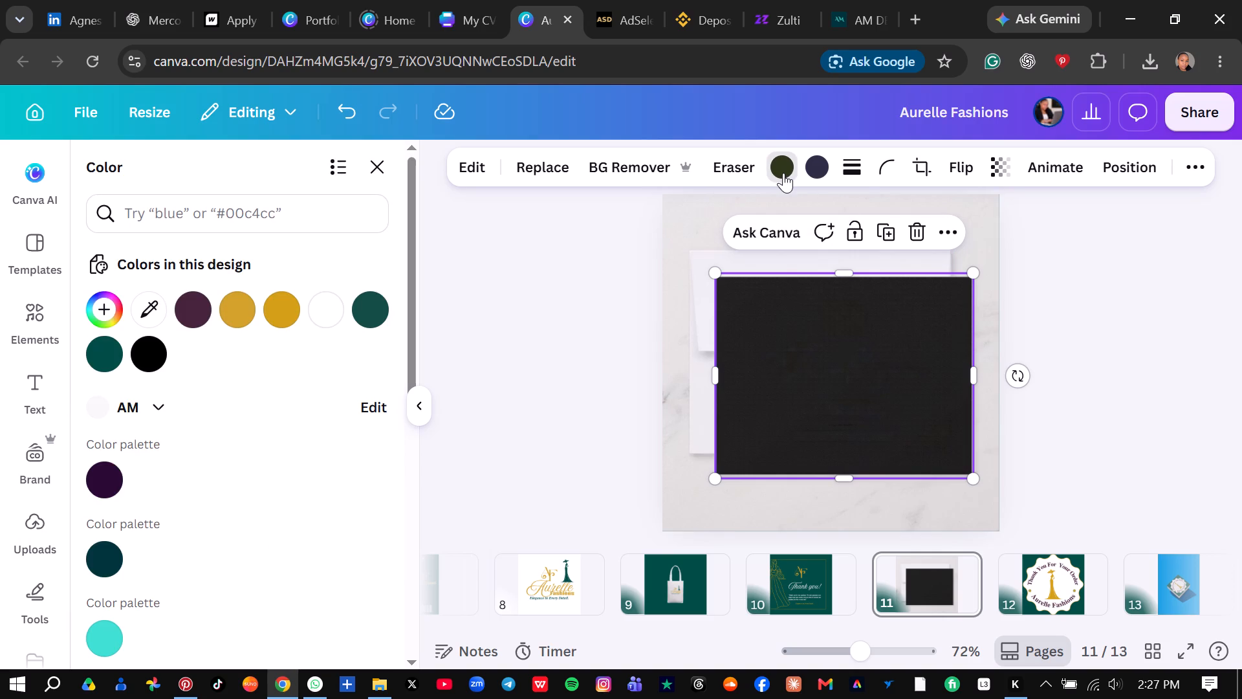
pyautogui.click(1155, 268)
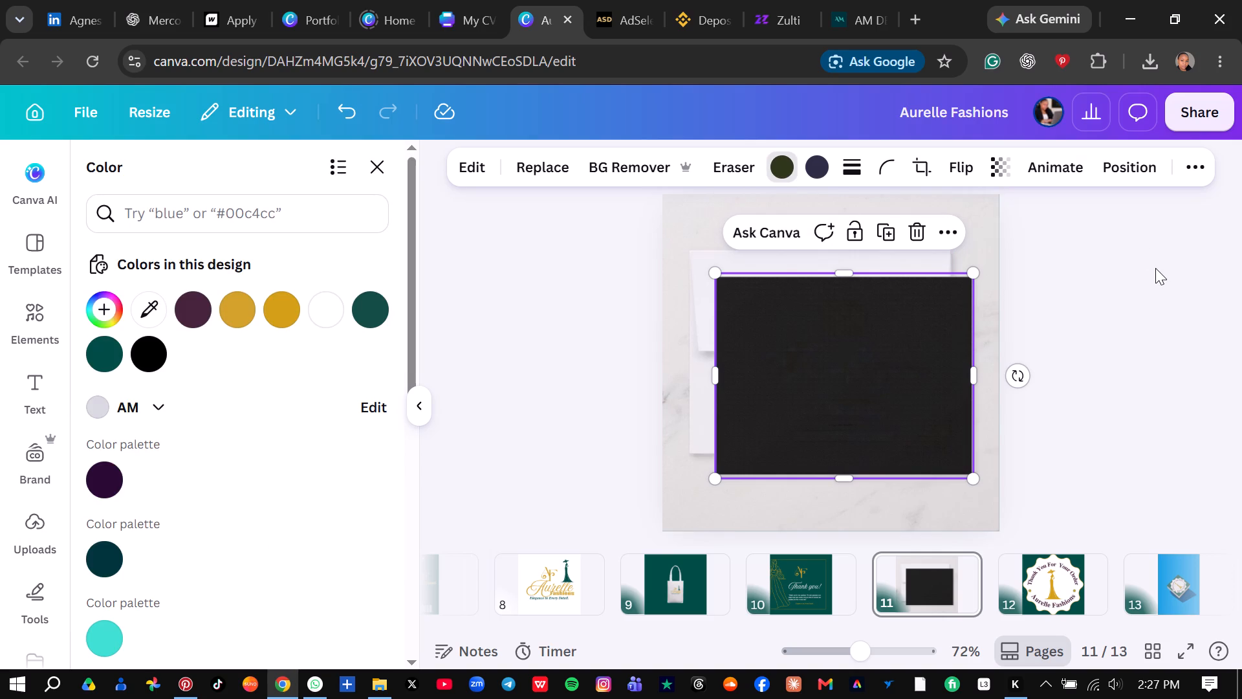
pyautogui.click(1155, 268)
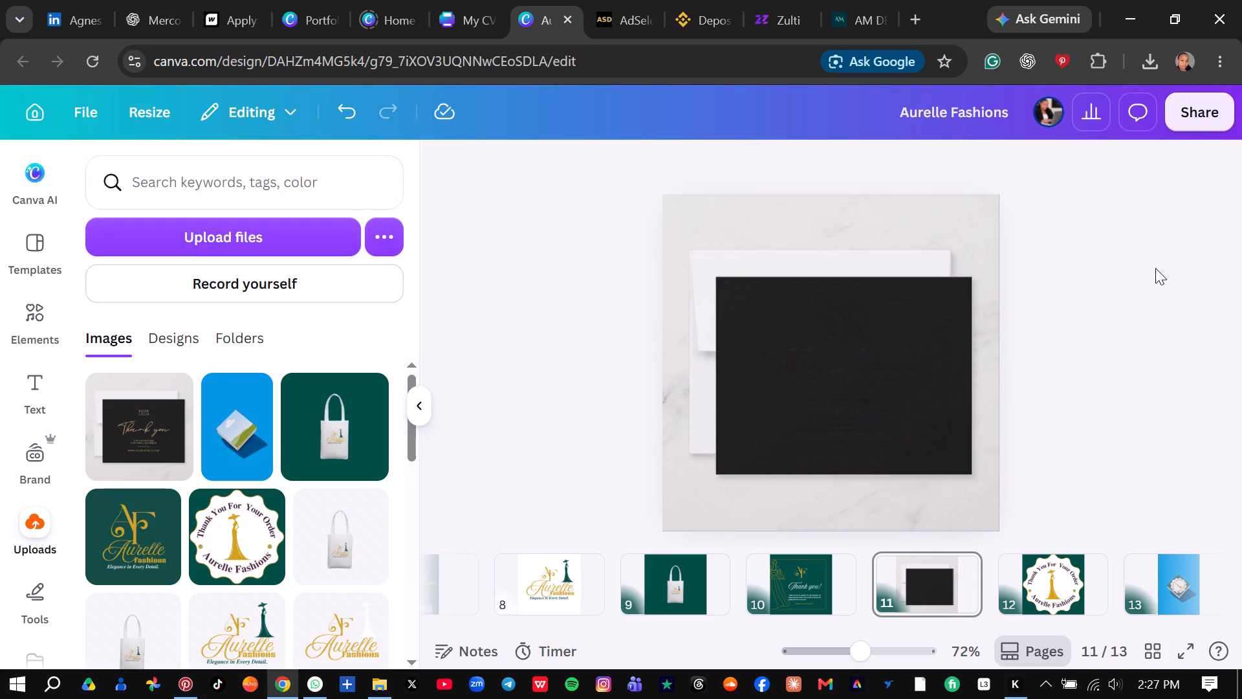
# Remove the background from the full-page marble image behind the card and envelope.
pyautogui.click(931, 201)
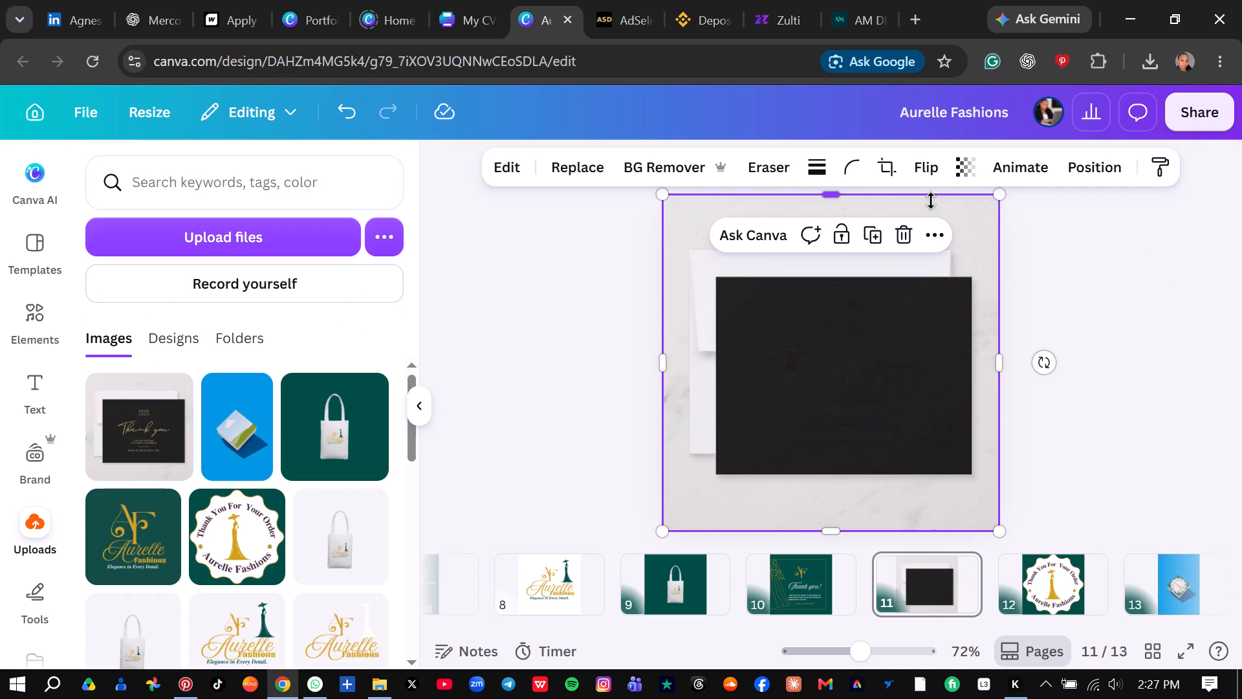
pyautogui.click(649, 161)
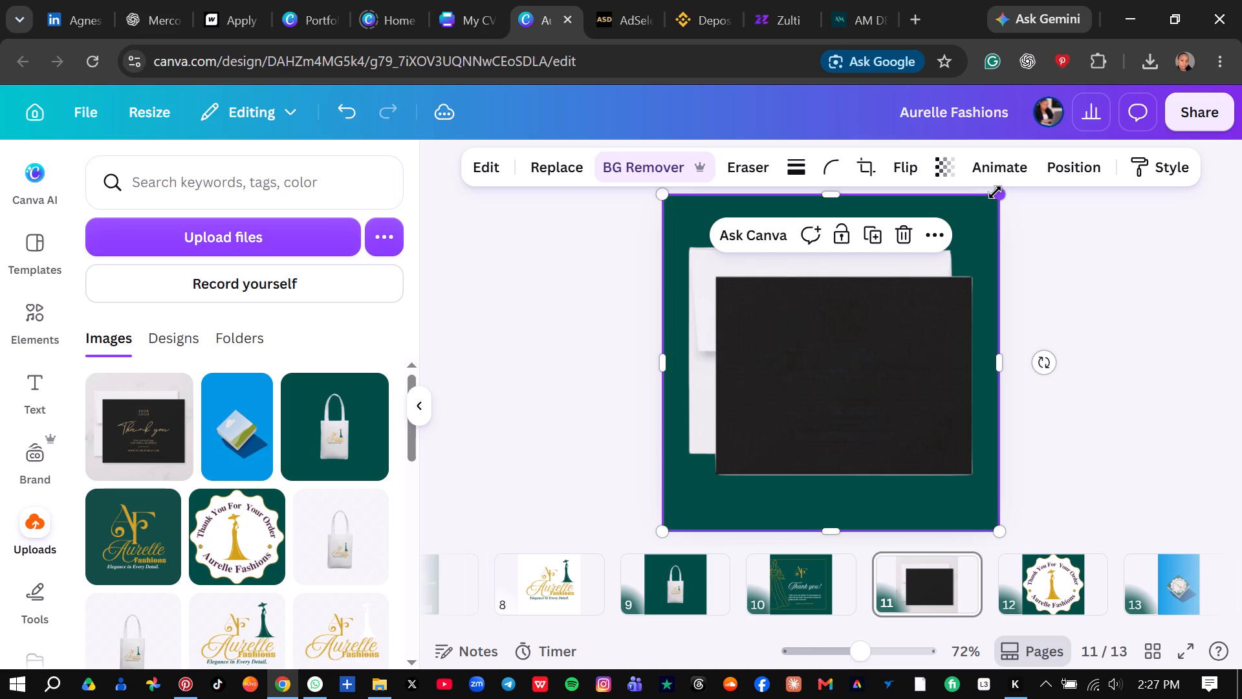
pyautogui.click(1151, 238)
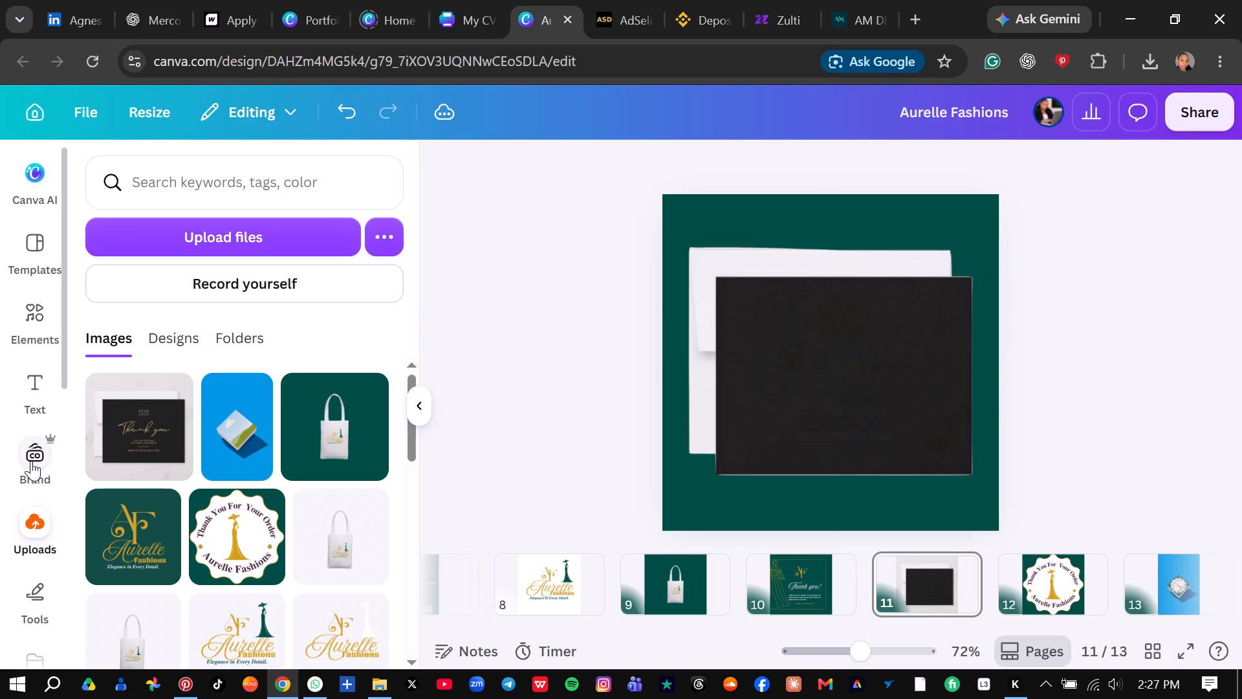
# Add the square basic-shape frame to page 11 and align it with the black card's top right corner.
pyautogui.click(38, 307)
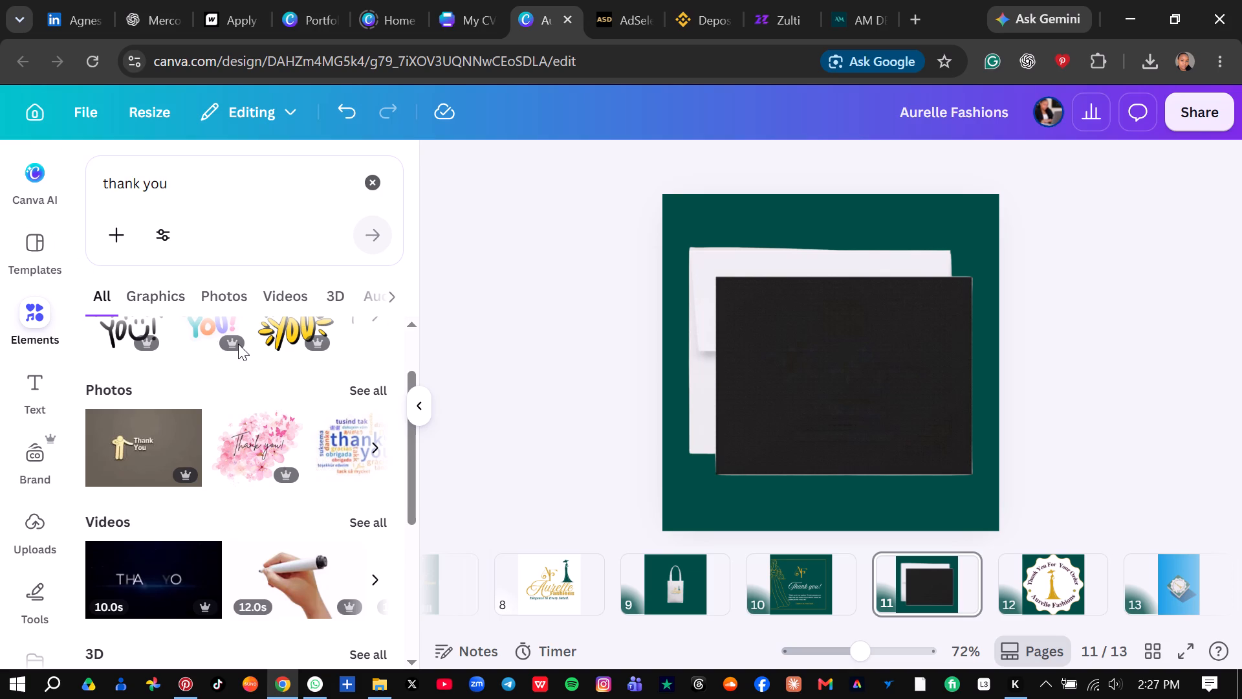
pyautogui.click(375, 181)
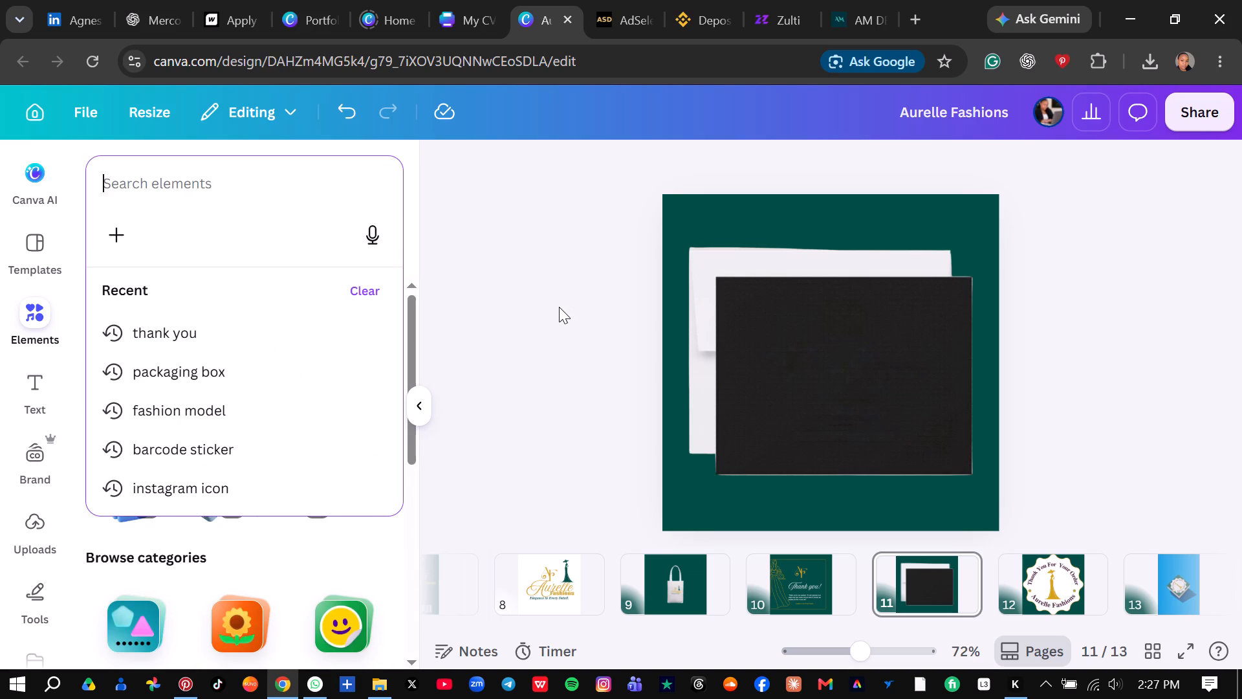
pyautogui.click(559, 307)
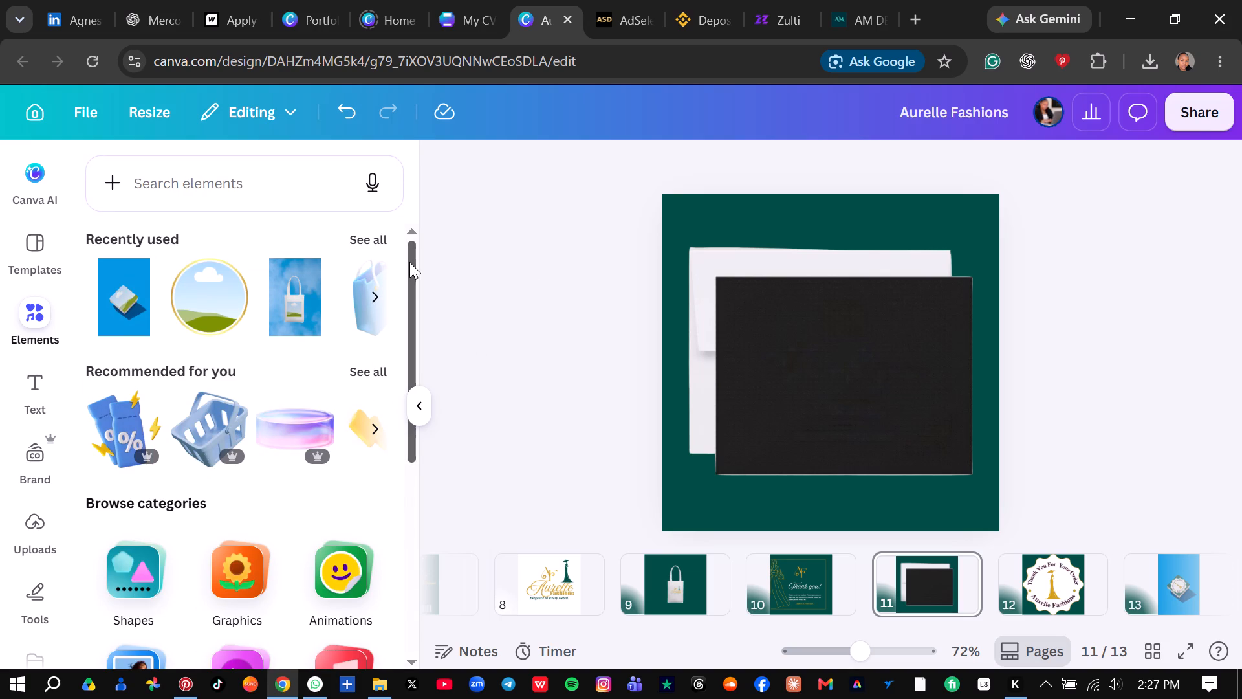
pyautogui.moveTo(409, 262); pyautogui.dragTo(426, 477)
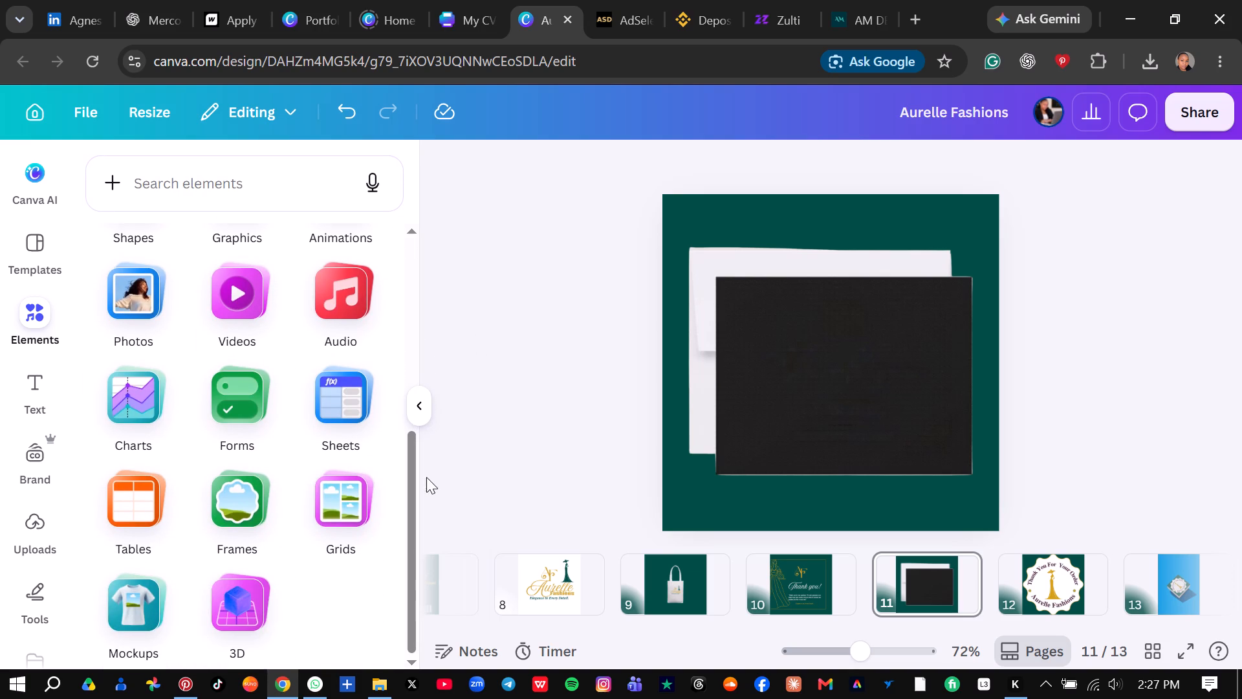
pyautogui.click(243, 505)
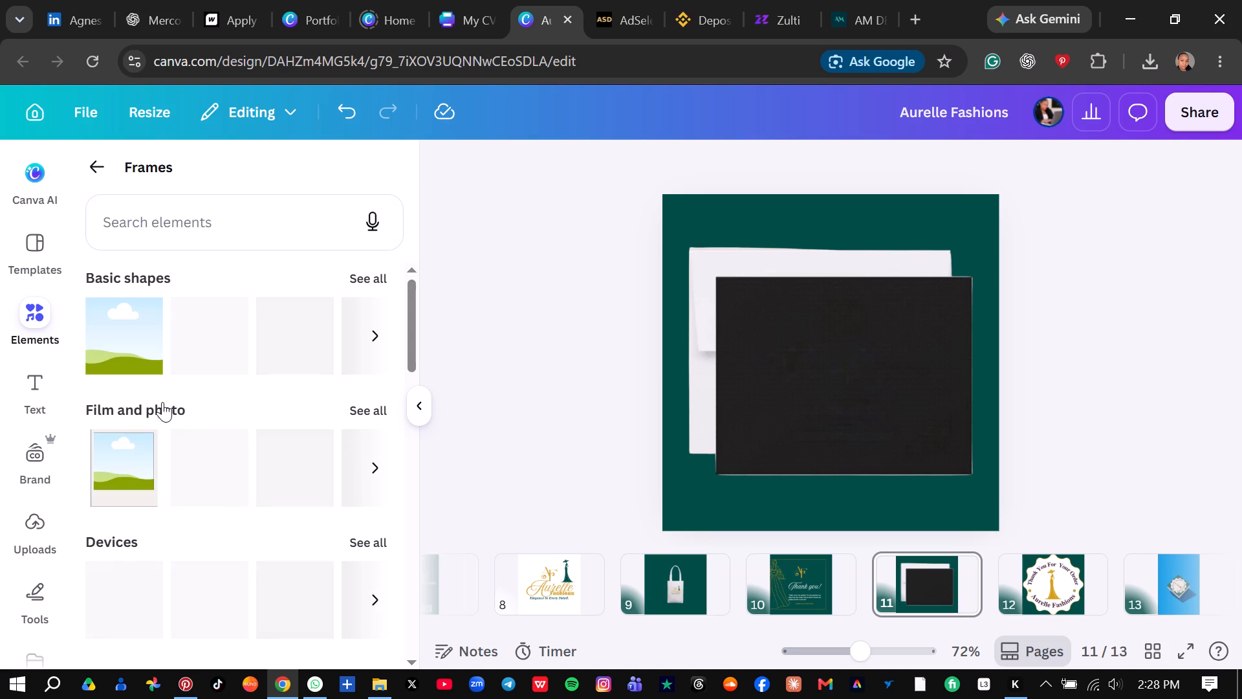
pyautogui.click(135, 357)
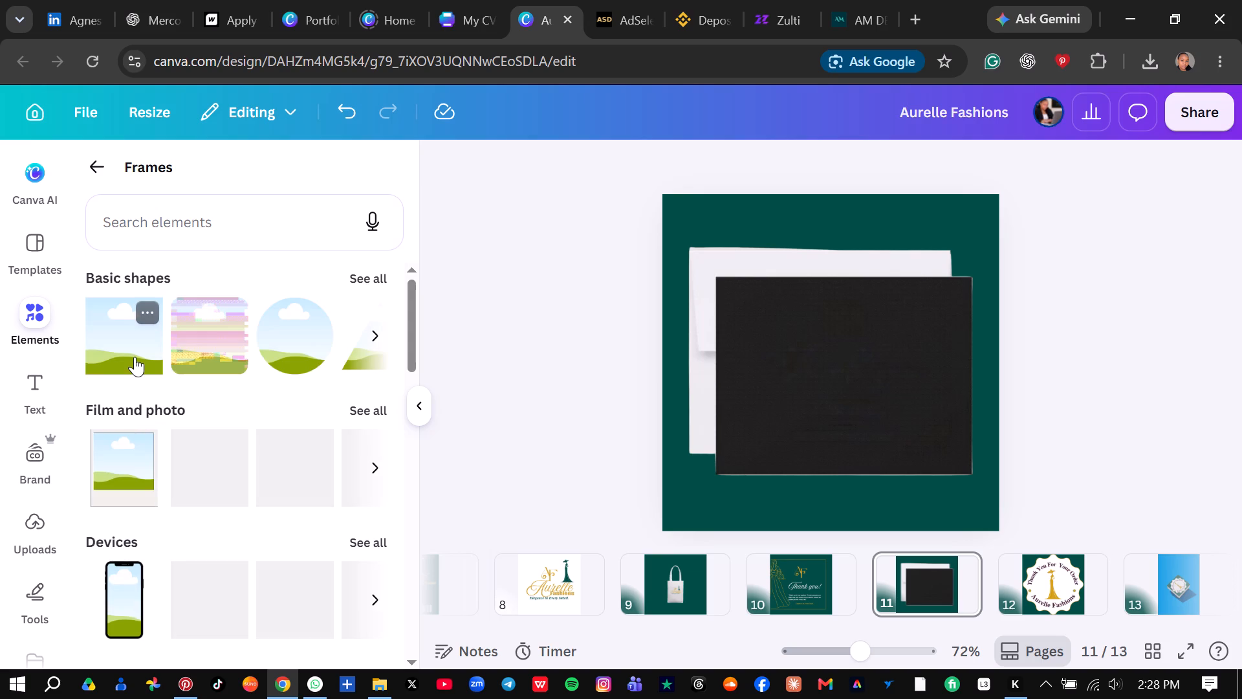
pyautogui.moveTo(860, 374); pyautogui.dragTo(908, 381)
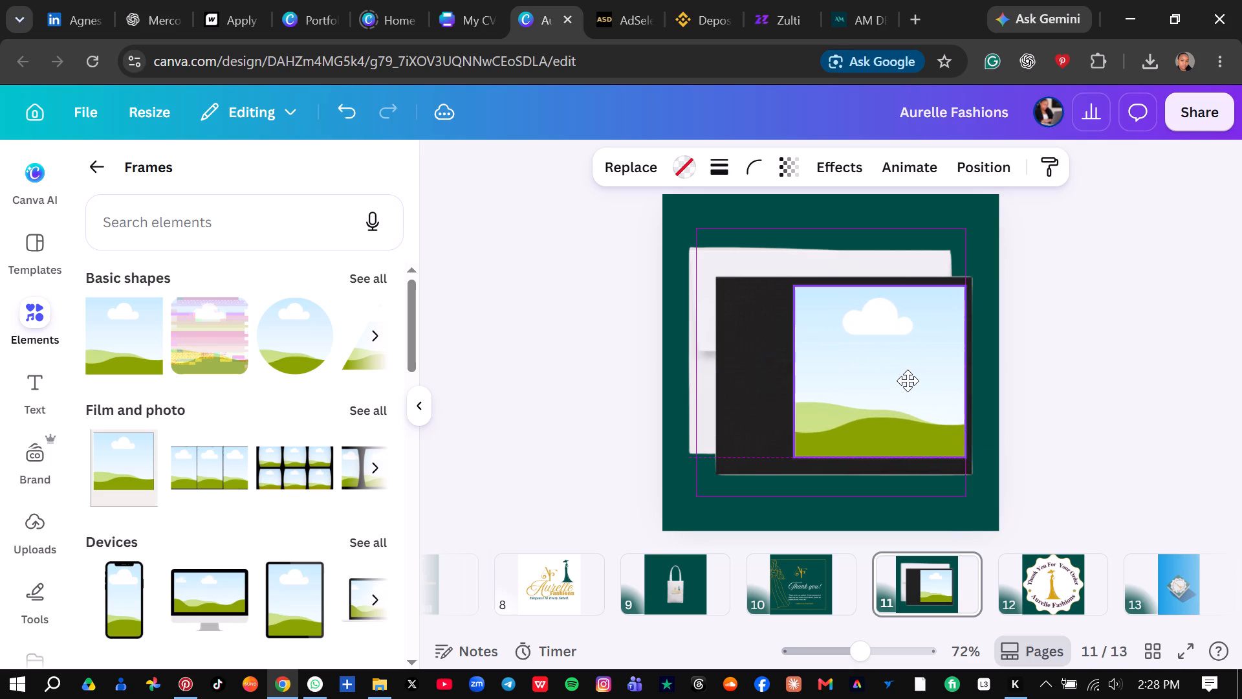
pyautogui.moveTo(908, 381); pyautogui.dragTo(911, 373)
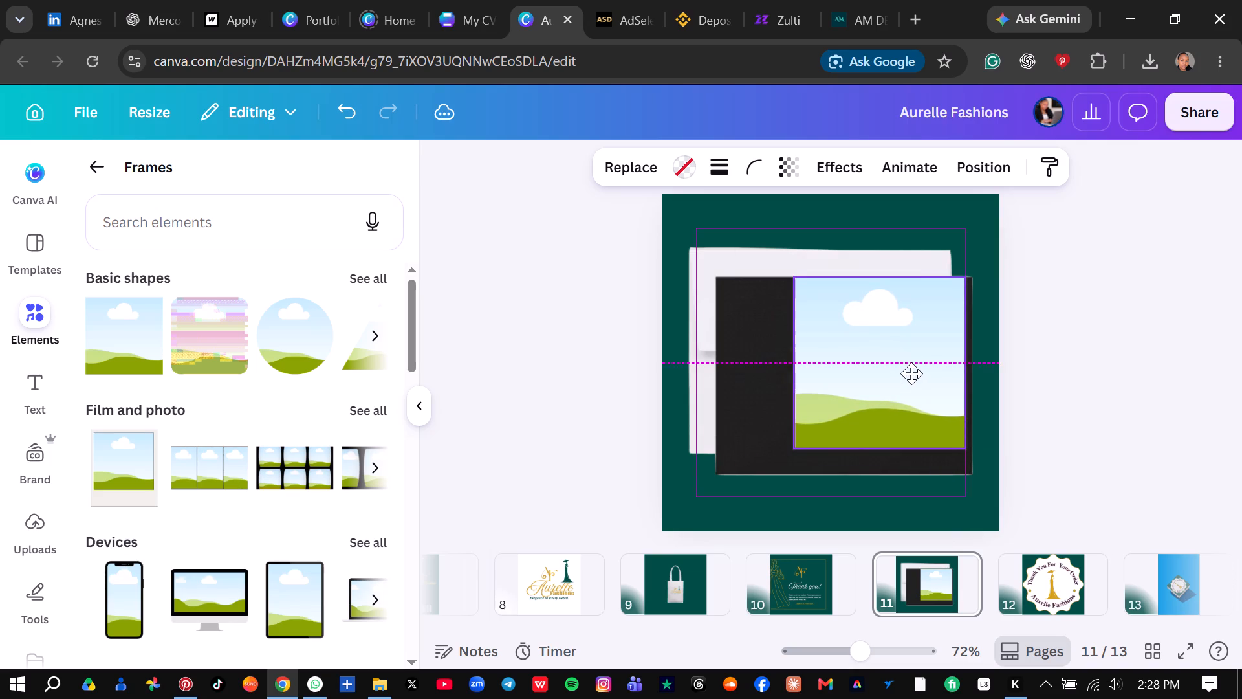
pyautogui.moveTo(911, 373); pyautogui.dragTo(915, 373)
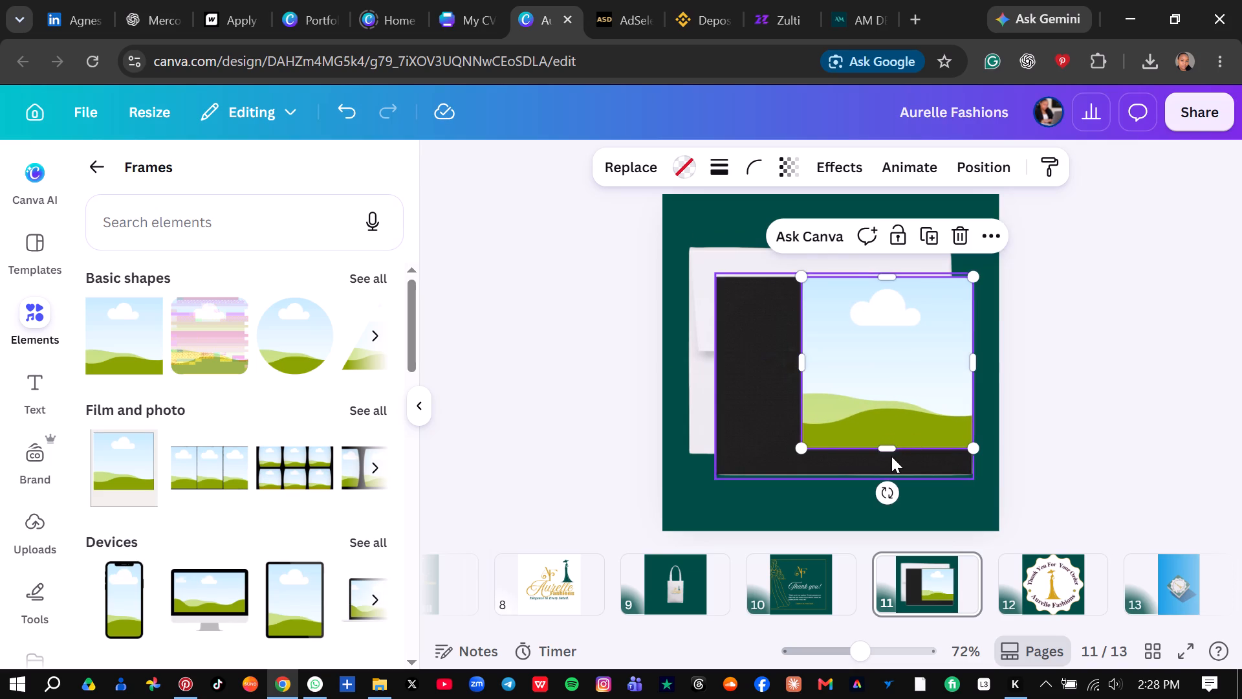
# Stretch the frame downward and leftward until it covers the whole black card.
pyautogui.moveTo(888, 449); pyautogui.dragTo(888, 464)
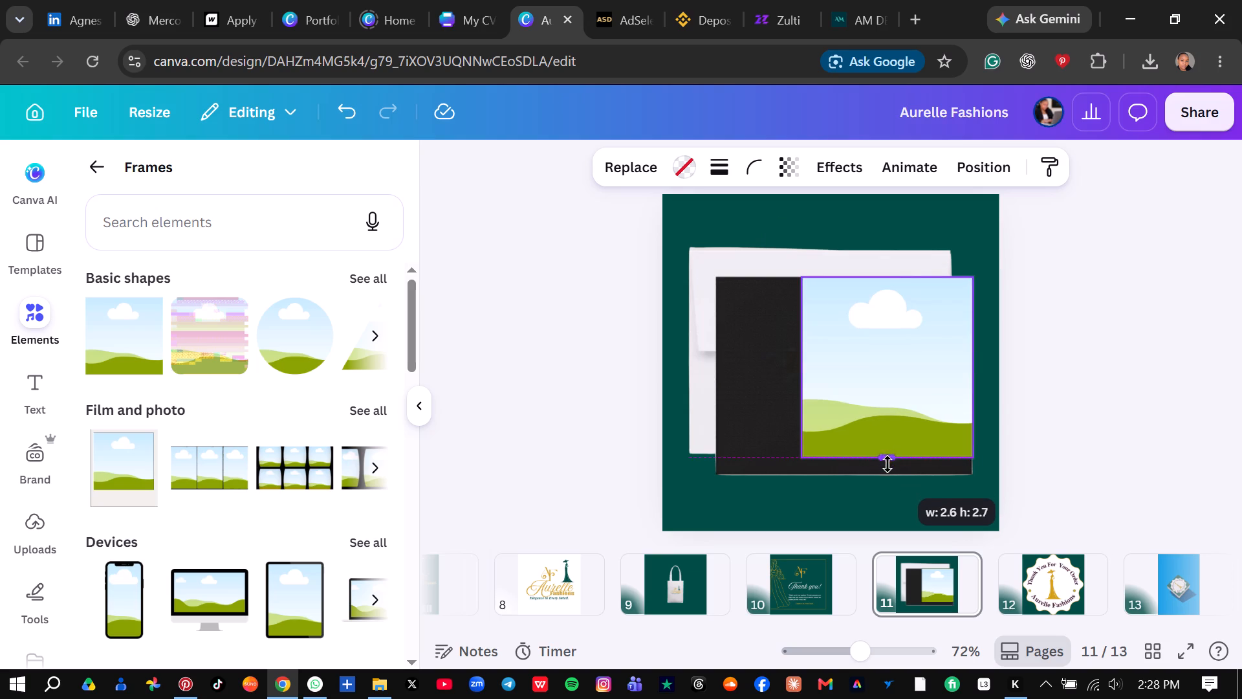
pyautogui.moveTo(888, 464); pyautogui.dragTo(888, 468)
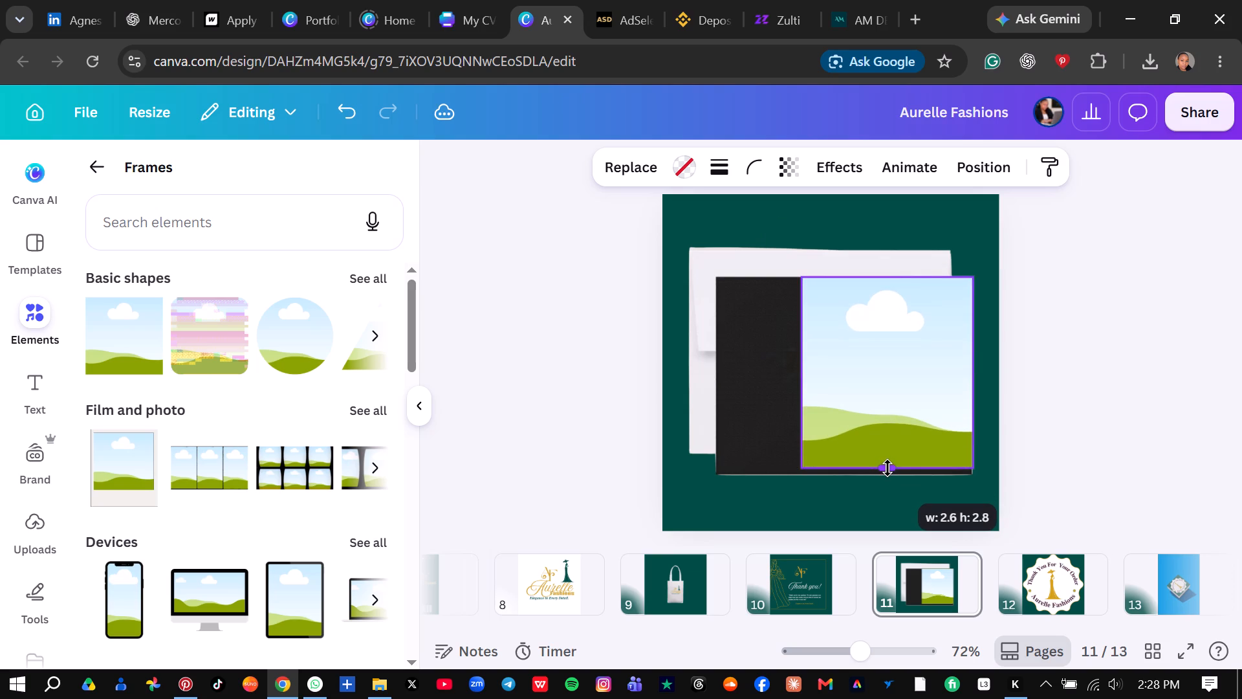
pyautogui.moveTo(888, 468); pyautogui.dragTo(888, 469)
pyautogui.moveTo(888, 469); pyautogui.dragTo(888, 477)
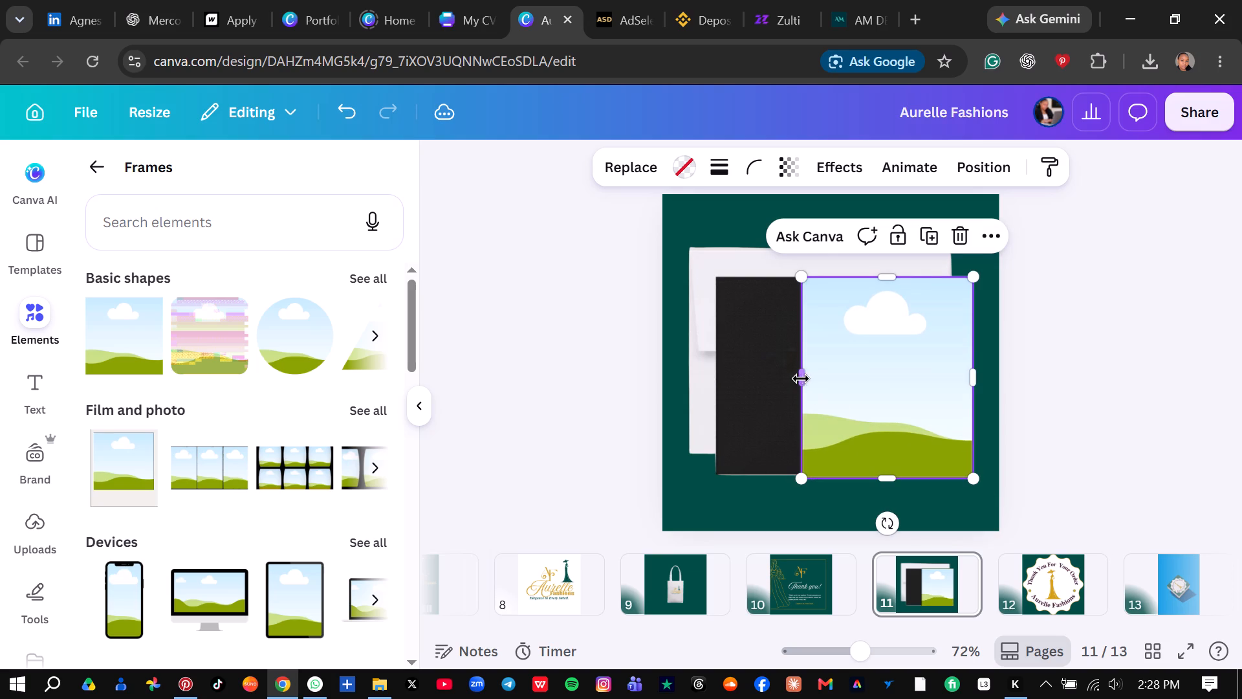
pyautogui.moveTo(798, 379); pyautogui.dragTo(731, 379)
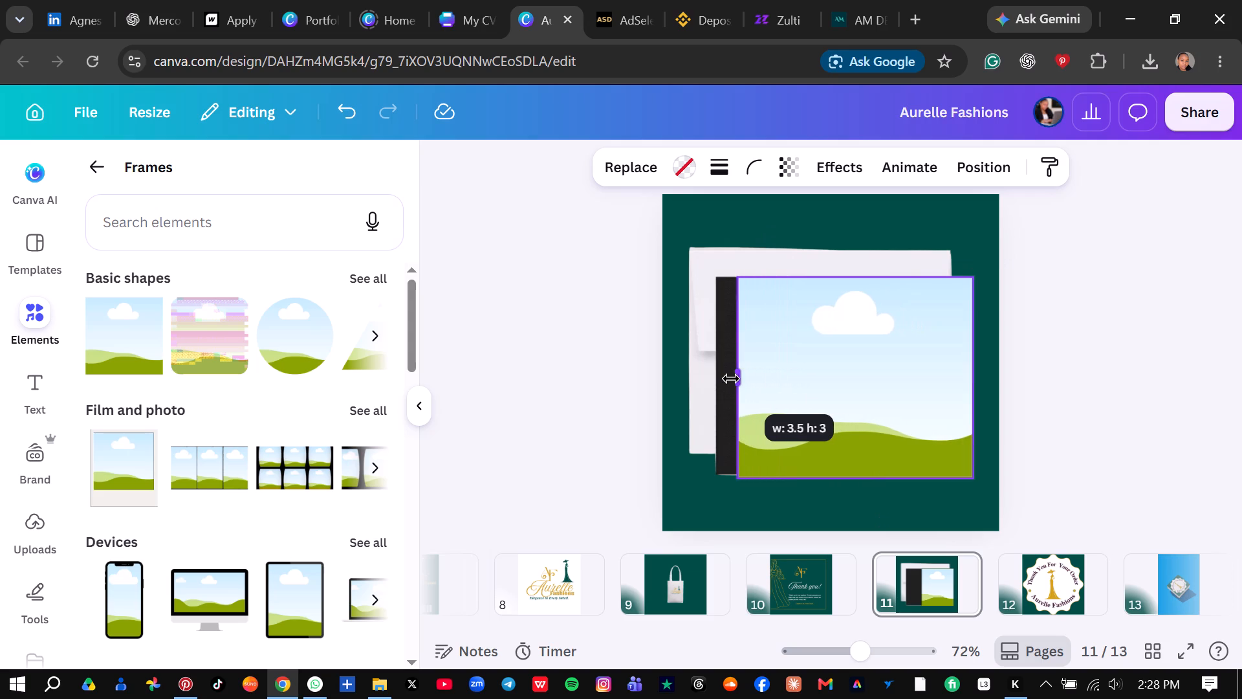
pyautogui.moveTo(731, 379); pyautogui.dragTo(712, 379)
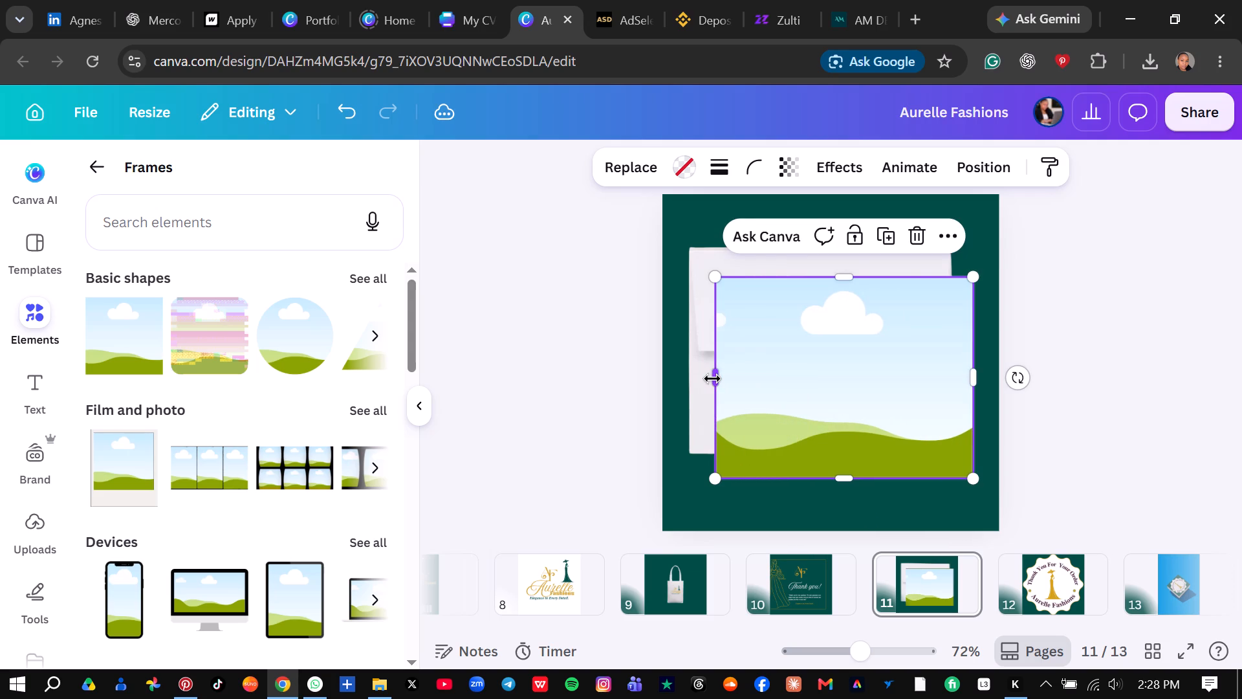
pyautogui.click(1115, 274)
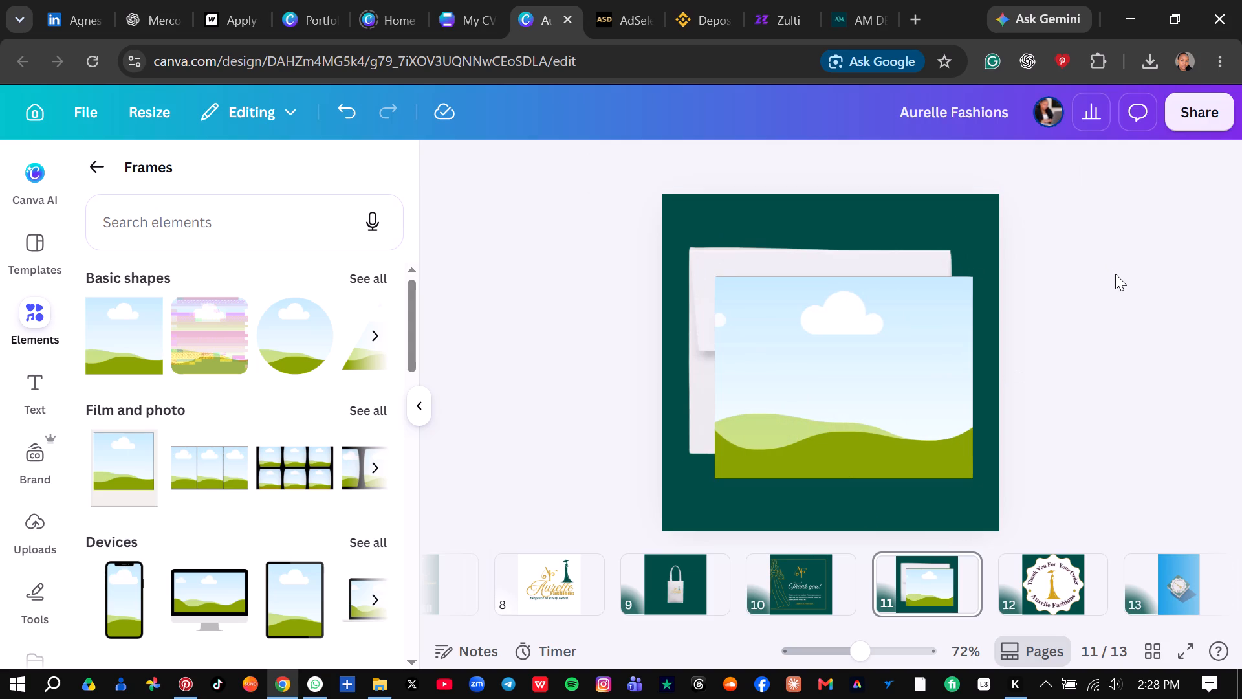
# Download only page 10, the green thank-you card design, as a PNG without a transparent background.
pyautogui.click(814, 588)
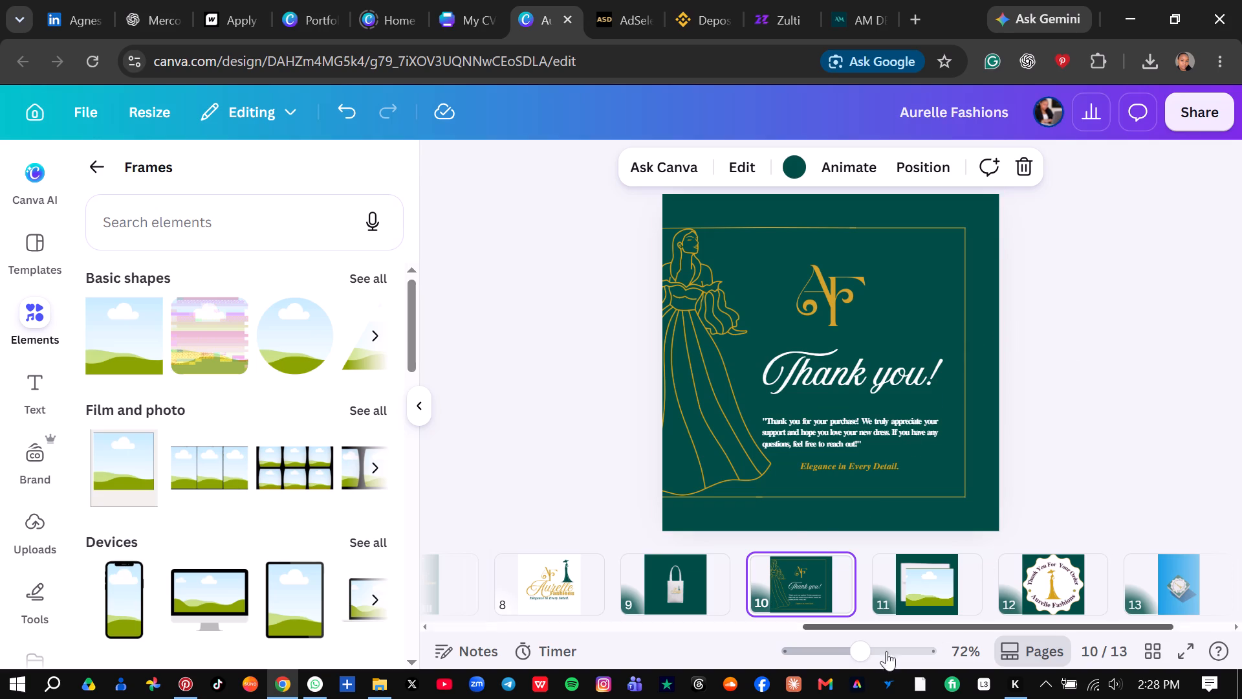
pyautogui.click(835, 566)
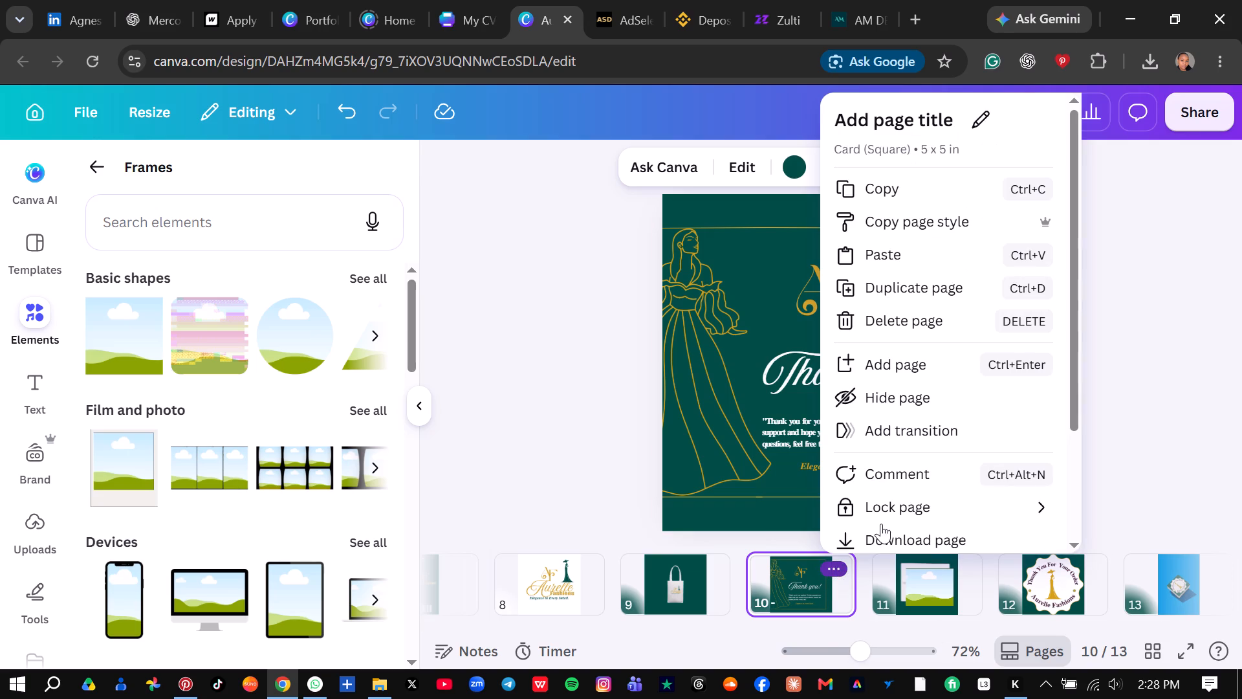
pyautogui.click(927, 537)
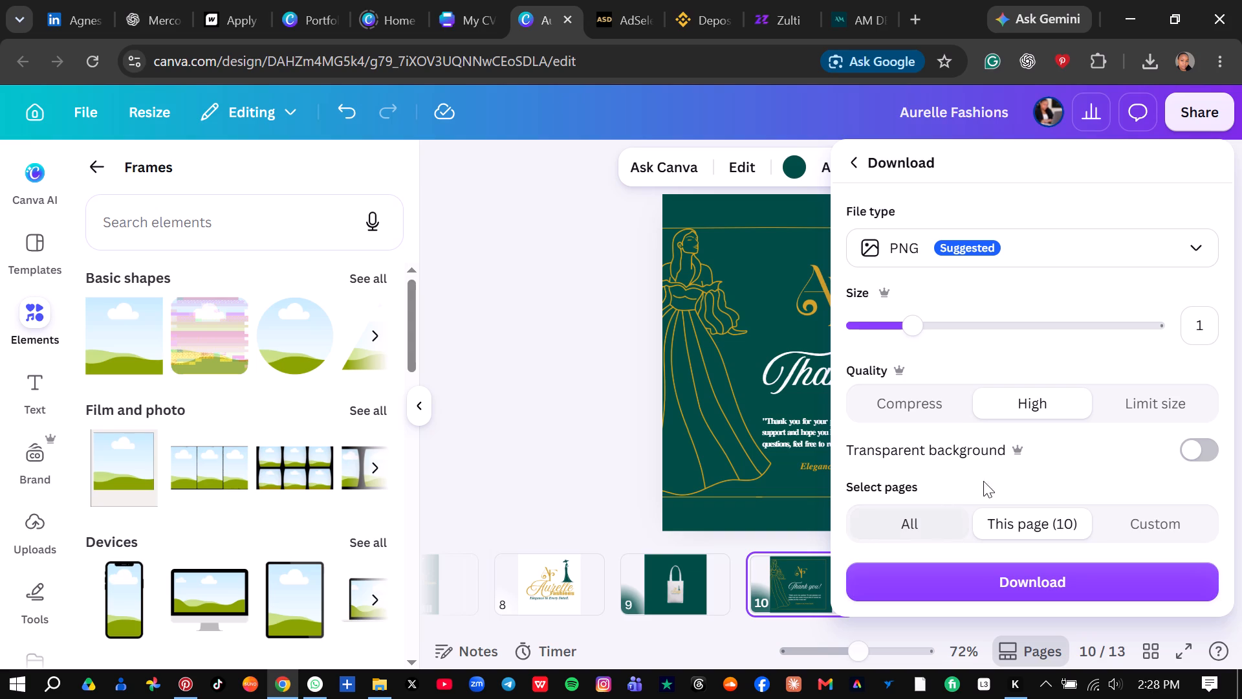
pyautogui.click(1205, 457)
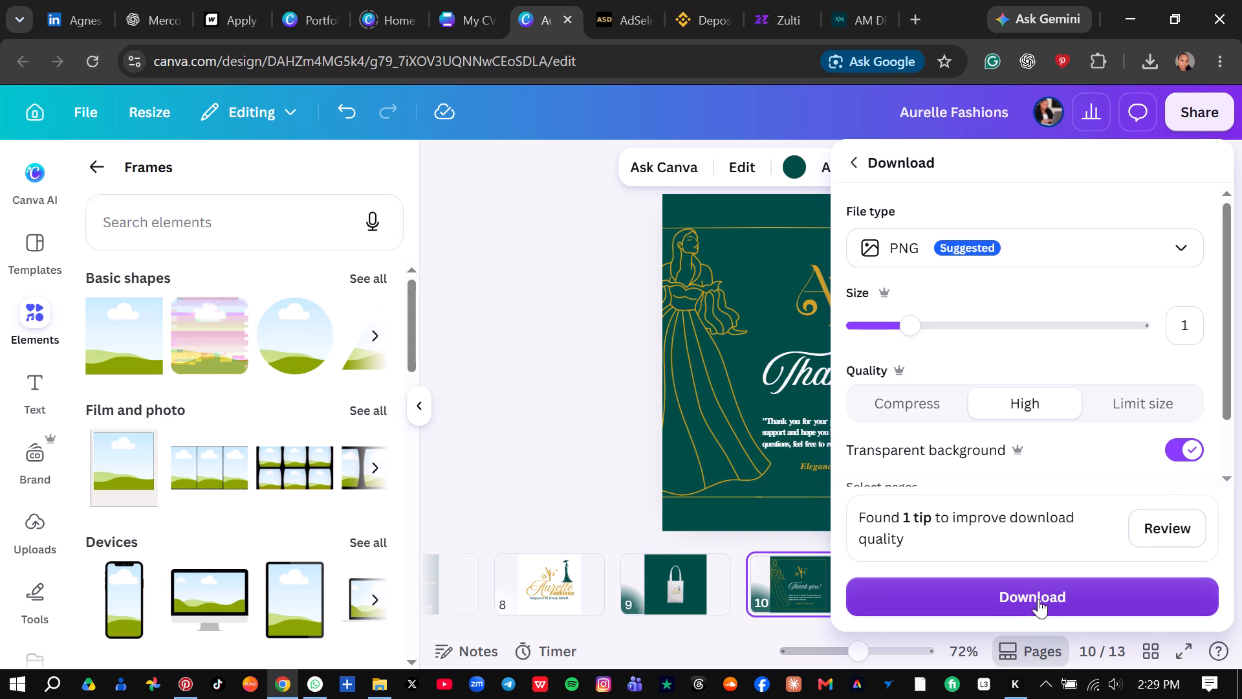
pyautogui.click(1173, 452)
pyautogui.click(1079, 579)
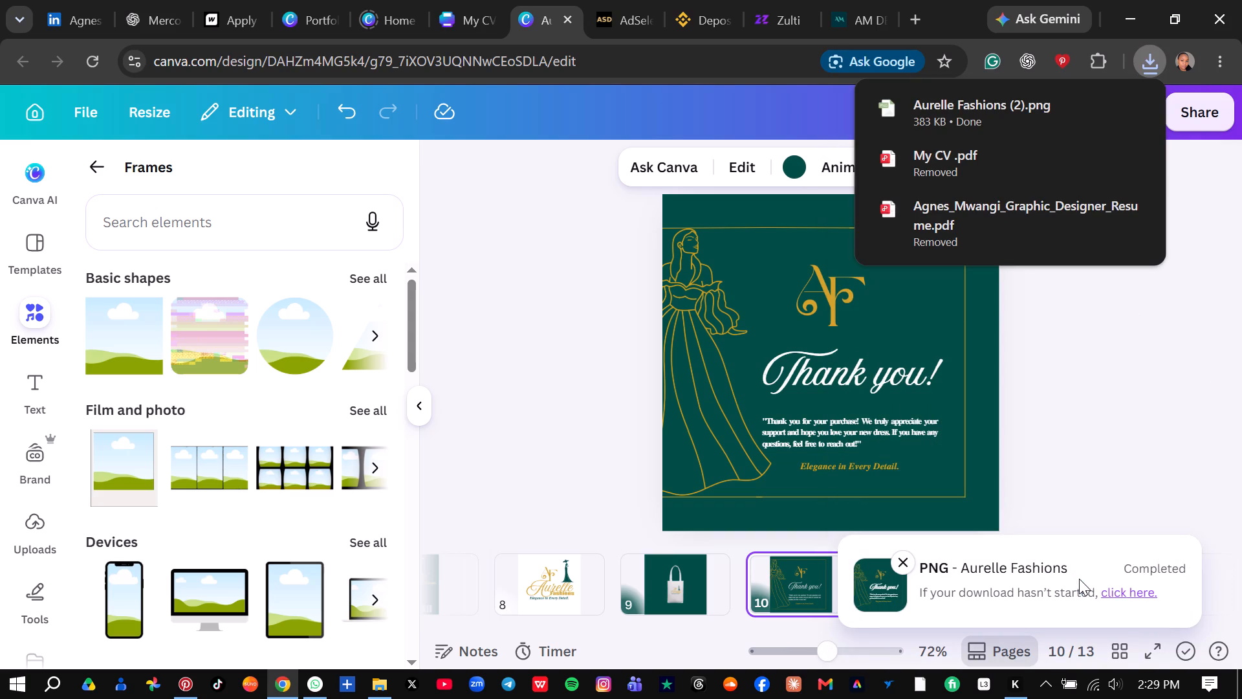
# Upload the Aurelle Fashions (2) PNG from the Downloads folder to the design's image uploads.
pyautogui.click(25, 541)
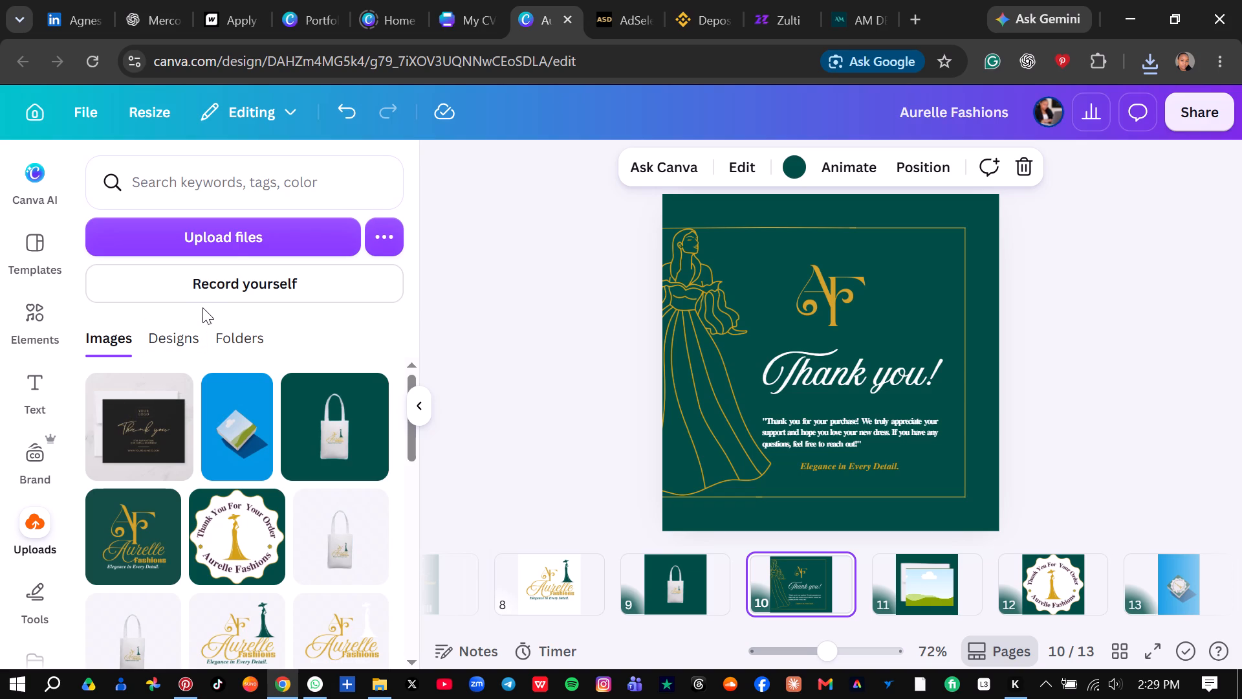
pyautogui.click(234, 231)
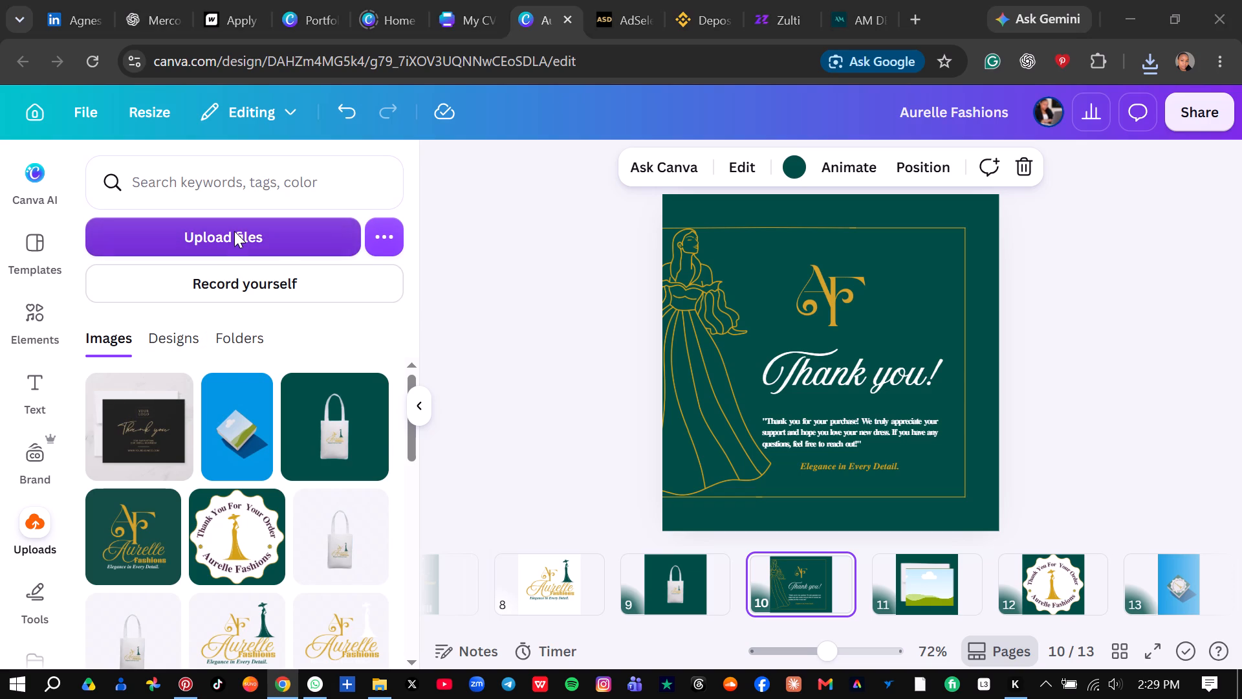
pyautogui.click(299, 135)
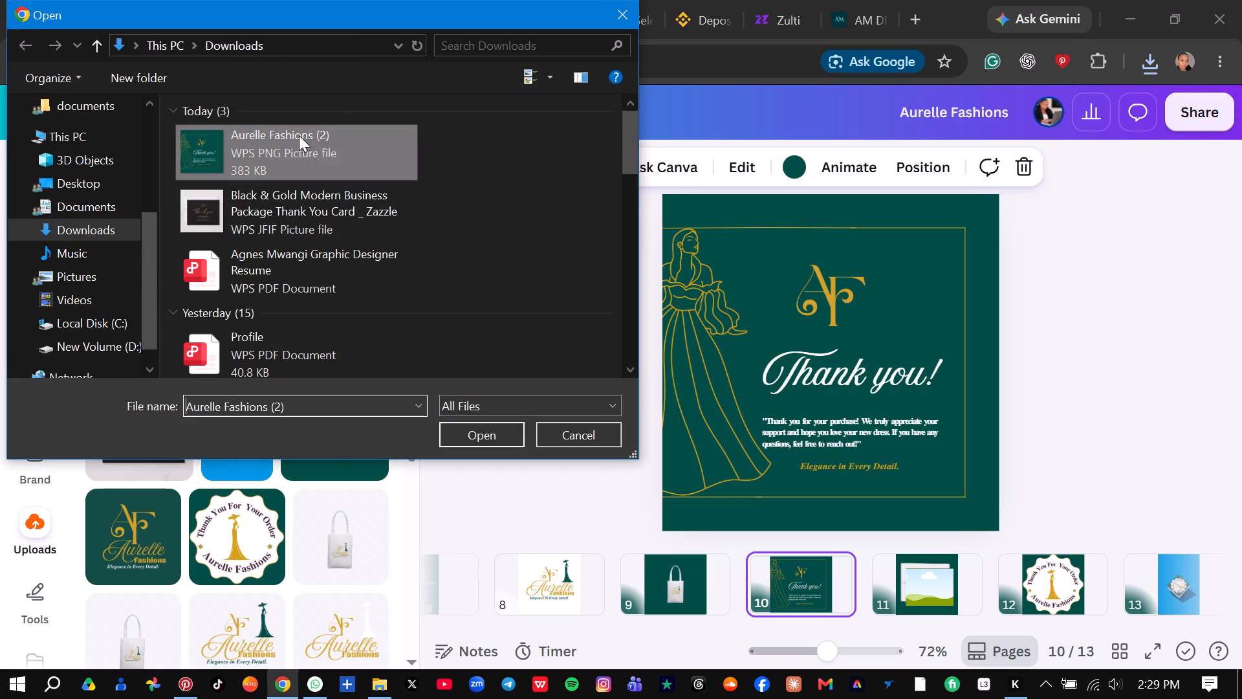
pyautogui.click(479, 431)
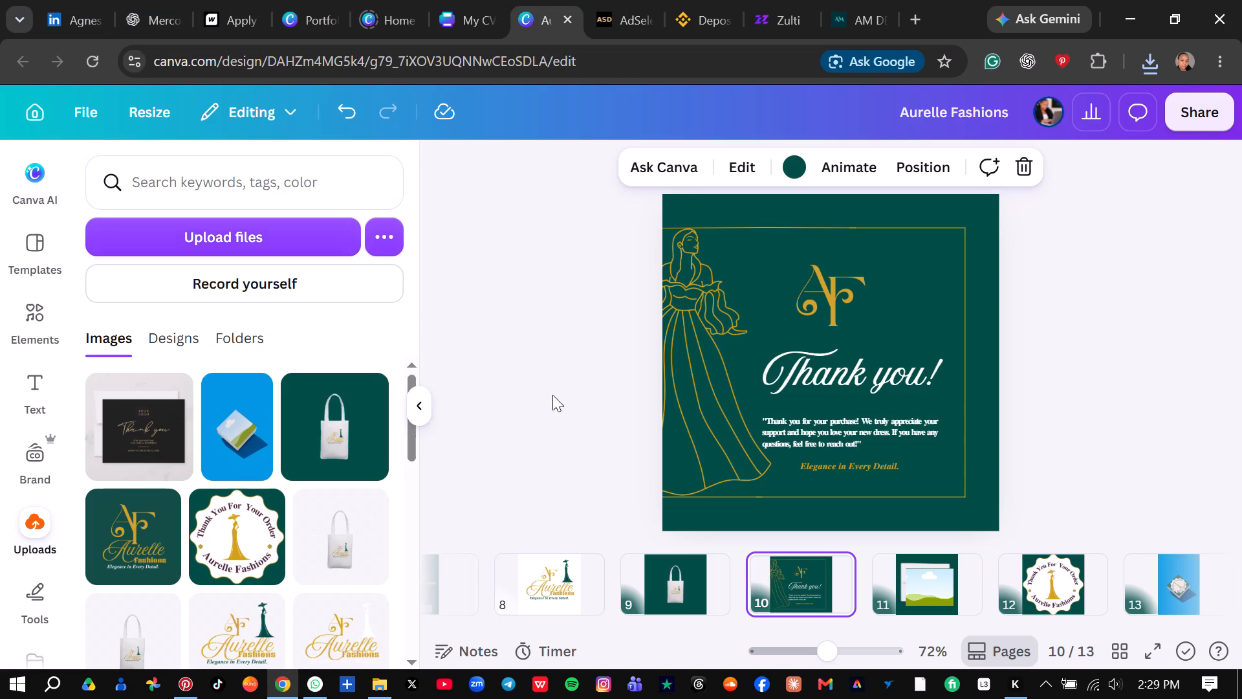
# Place the uploaded thank-you card image on page 11 and drop it into the frame covering the black card.
pyautogui.click(937, 588)
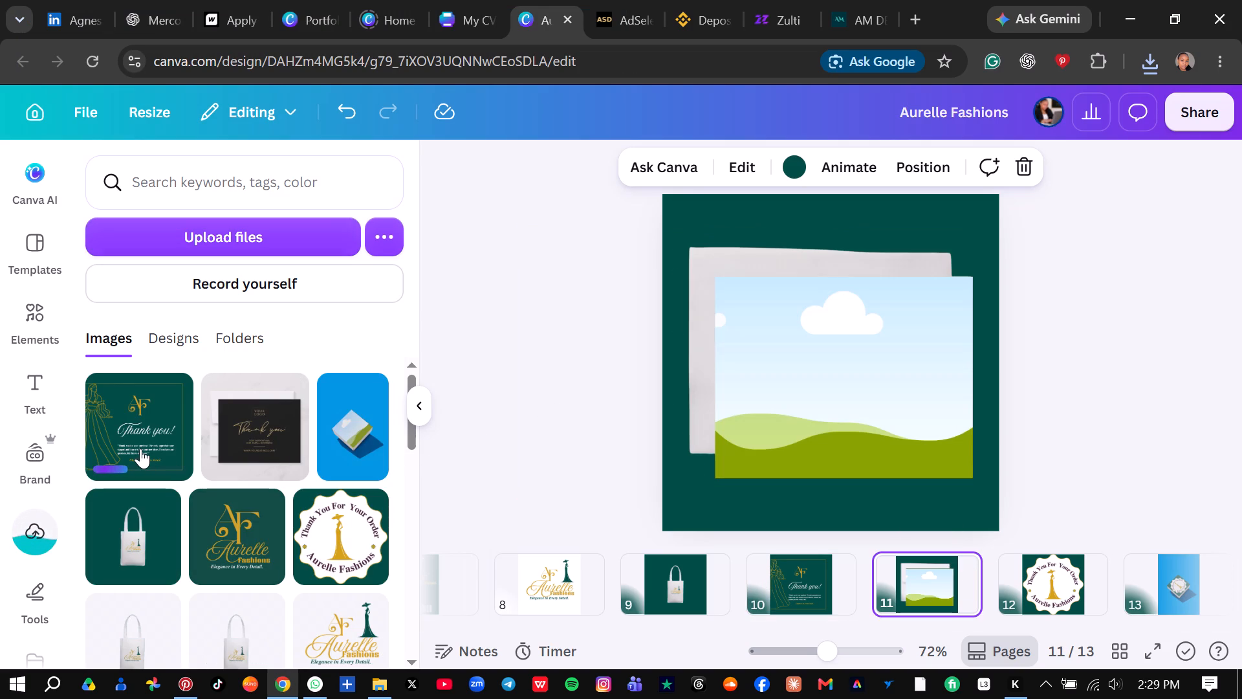
pyautogui.click(140, 449)
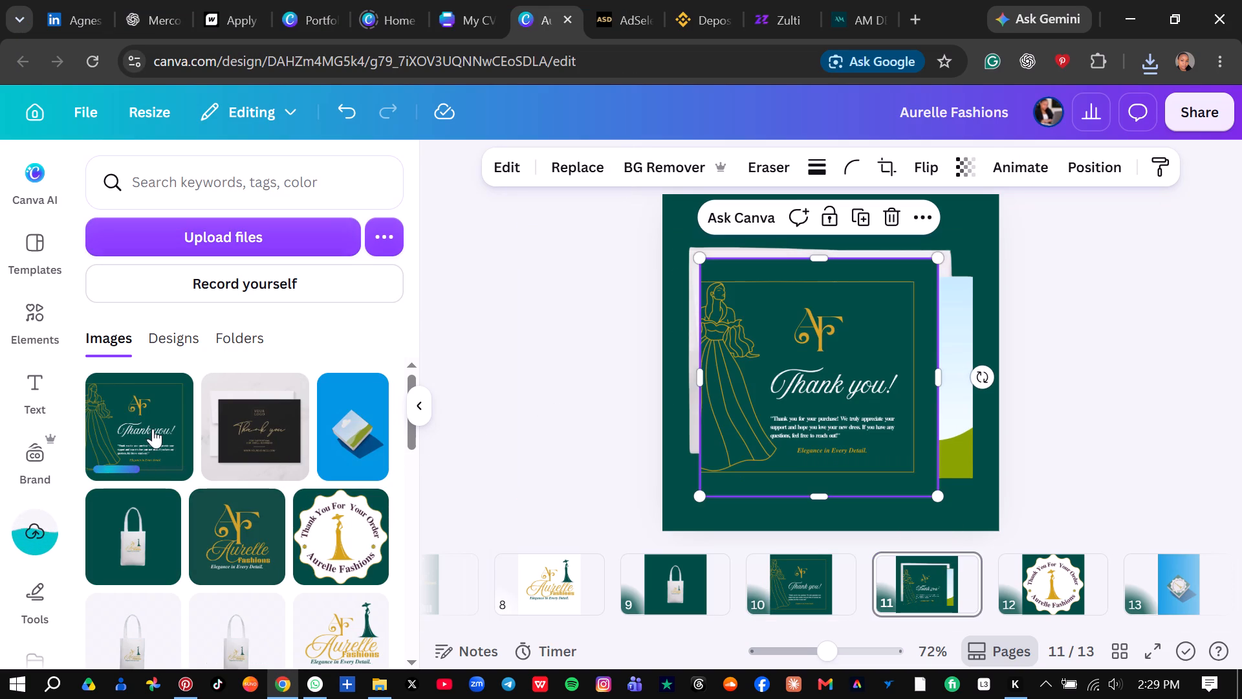
pyautogui.moveTo(827, 315); pyautogui.dragTo(898, 322)
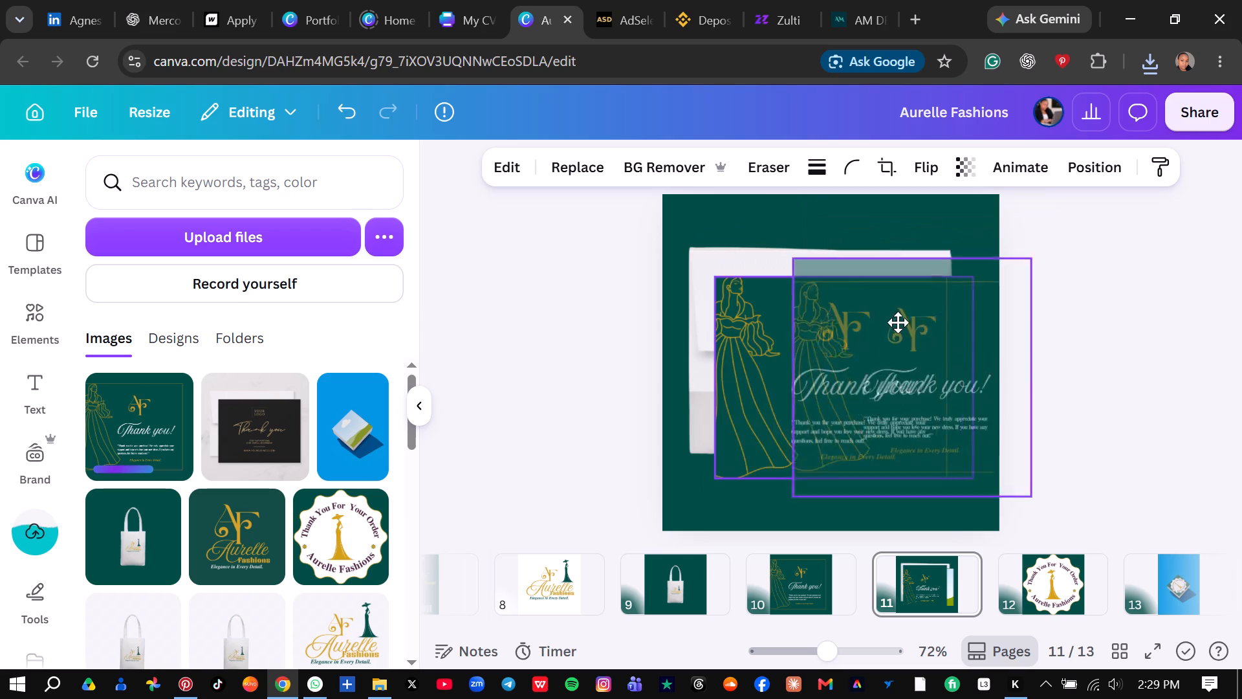
pyautogui.moveTo(898, 322); pyautogui.dragTo(850, 320)
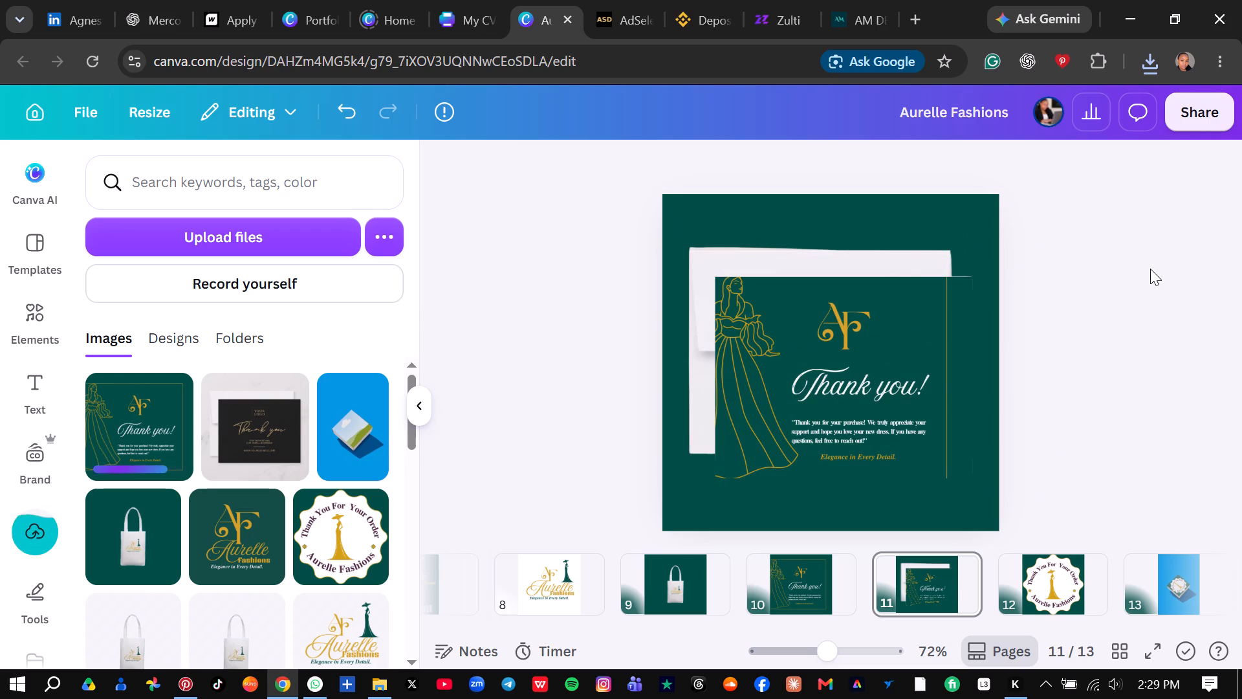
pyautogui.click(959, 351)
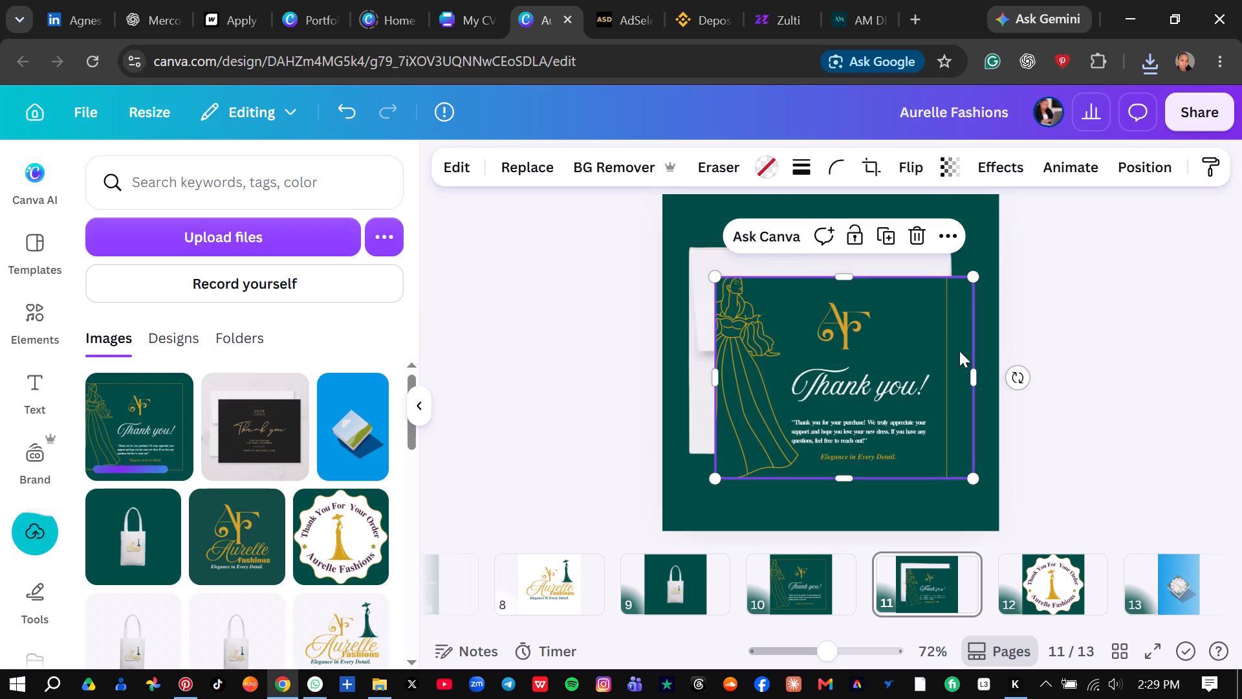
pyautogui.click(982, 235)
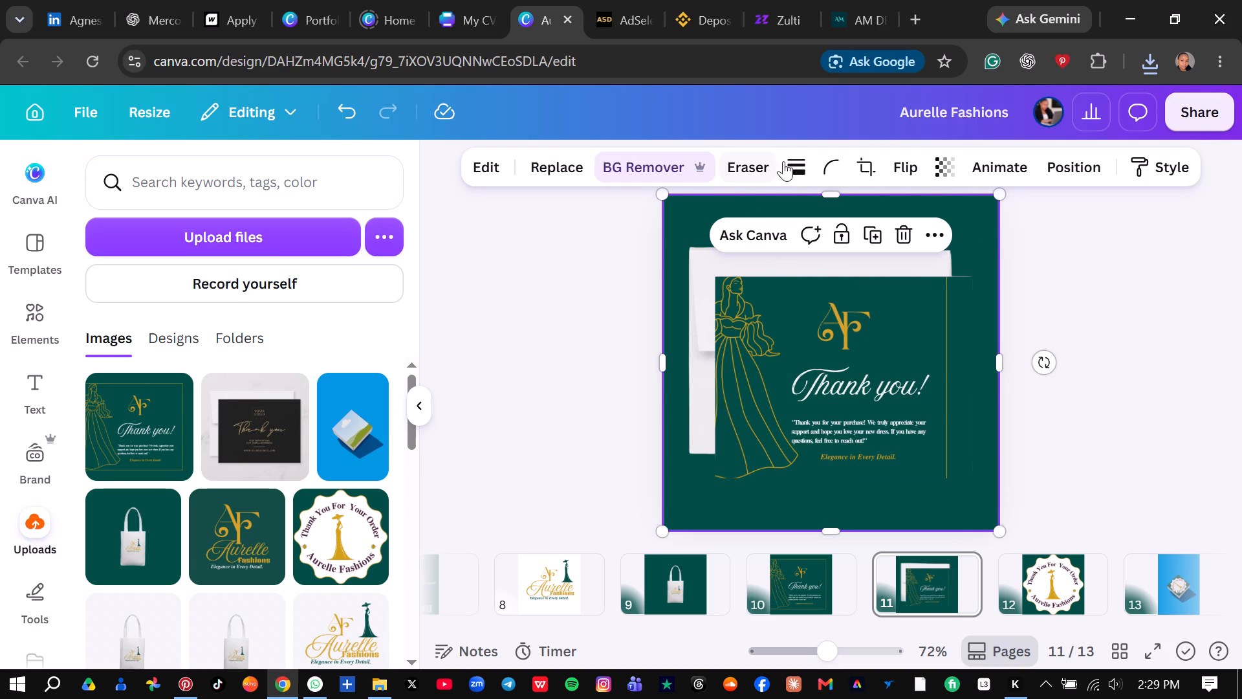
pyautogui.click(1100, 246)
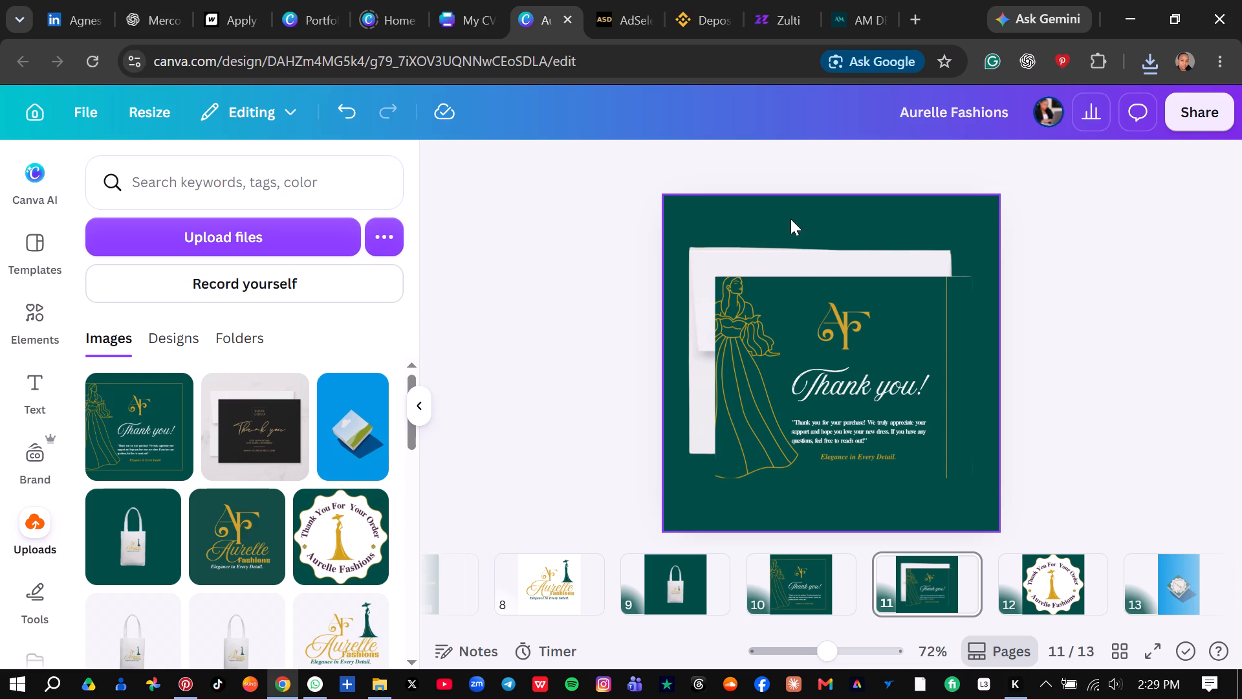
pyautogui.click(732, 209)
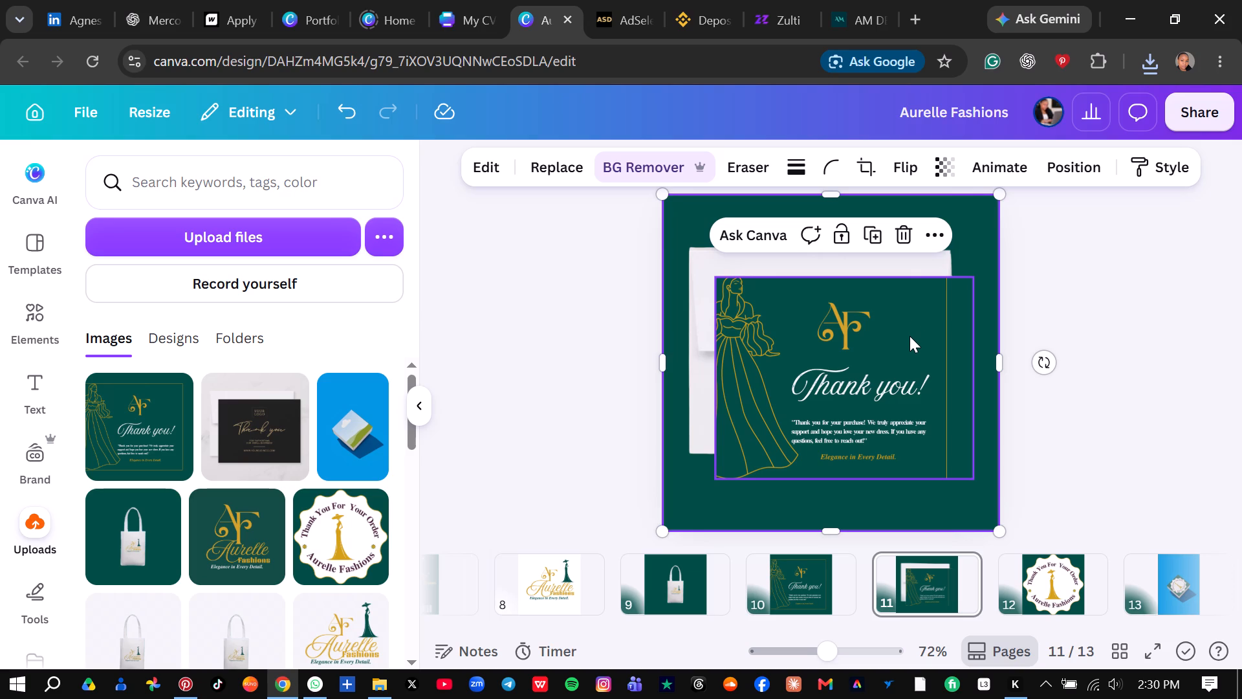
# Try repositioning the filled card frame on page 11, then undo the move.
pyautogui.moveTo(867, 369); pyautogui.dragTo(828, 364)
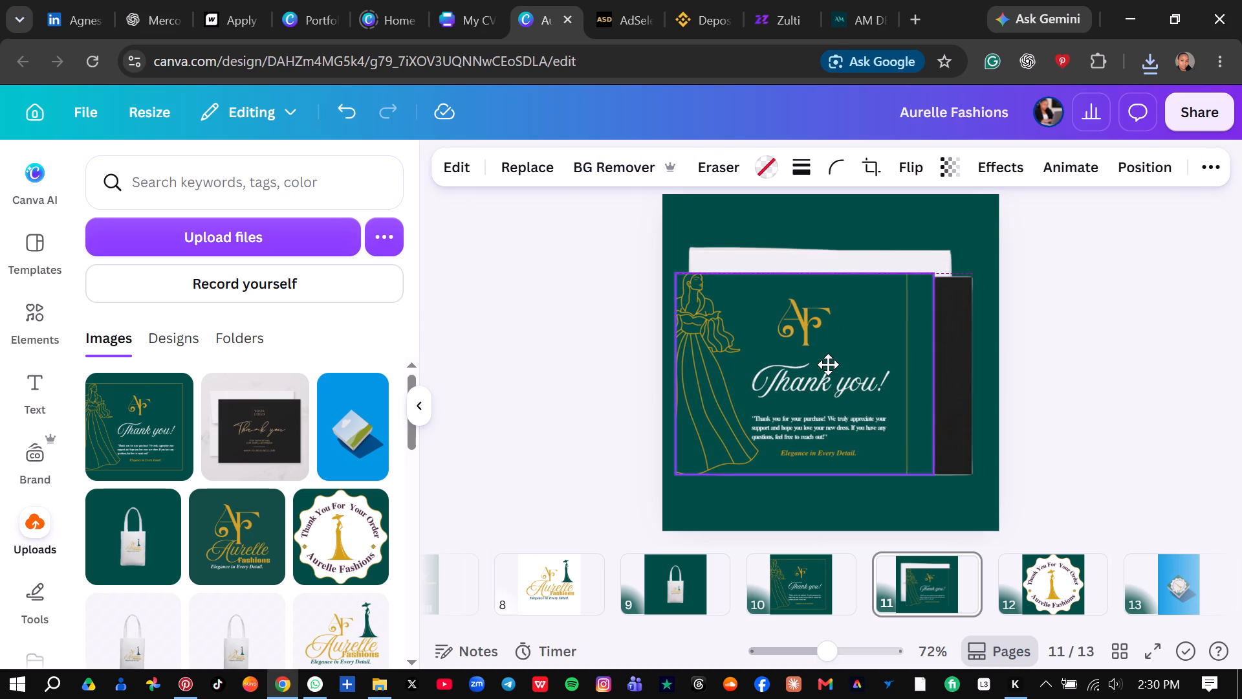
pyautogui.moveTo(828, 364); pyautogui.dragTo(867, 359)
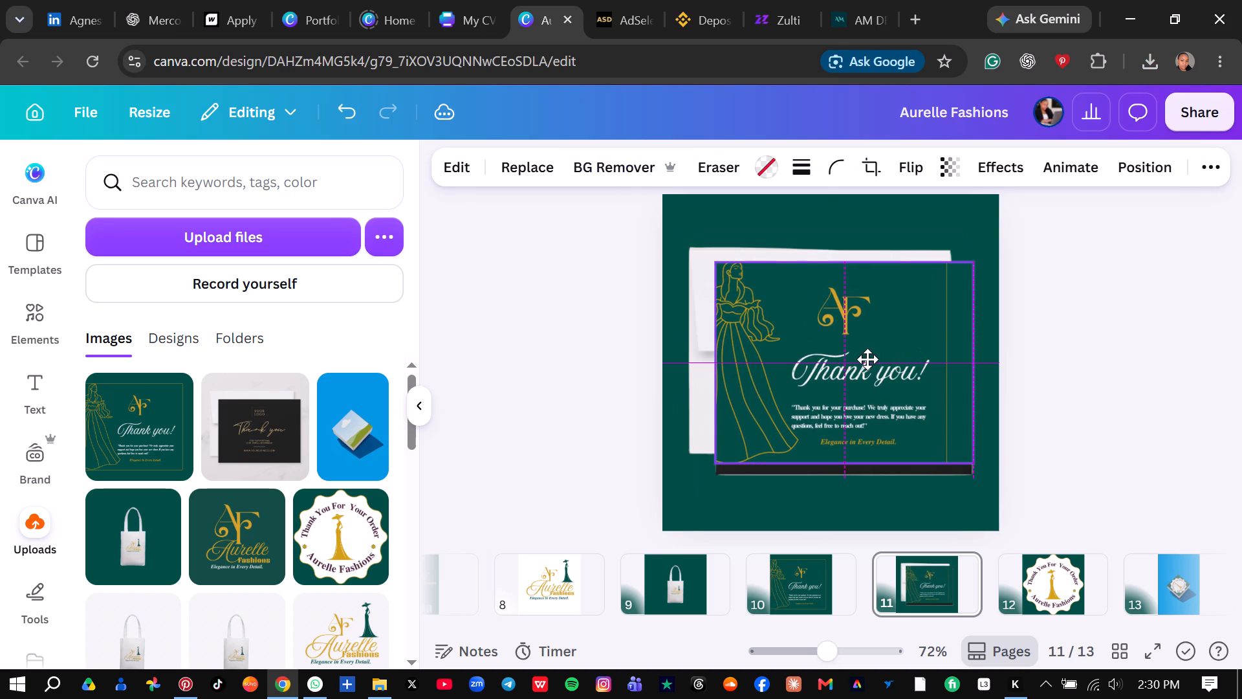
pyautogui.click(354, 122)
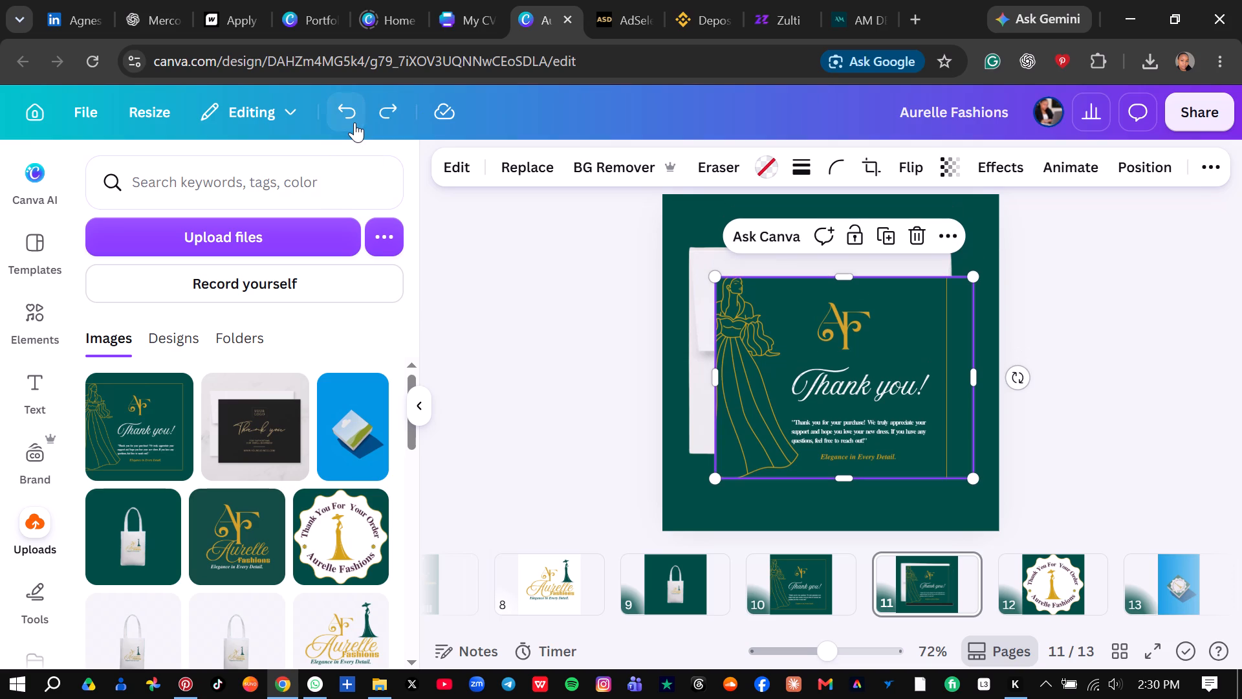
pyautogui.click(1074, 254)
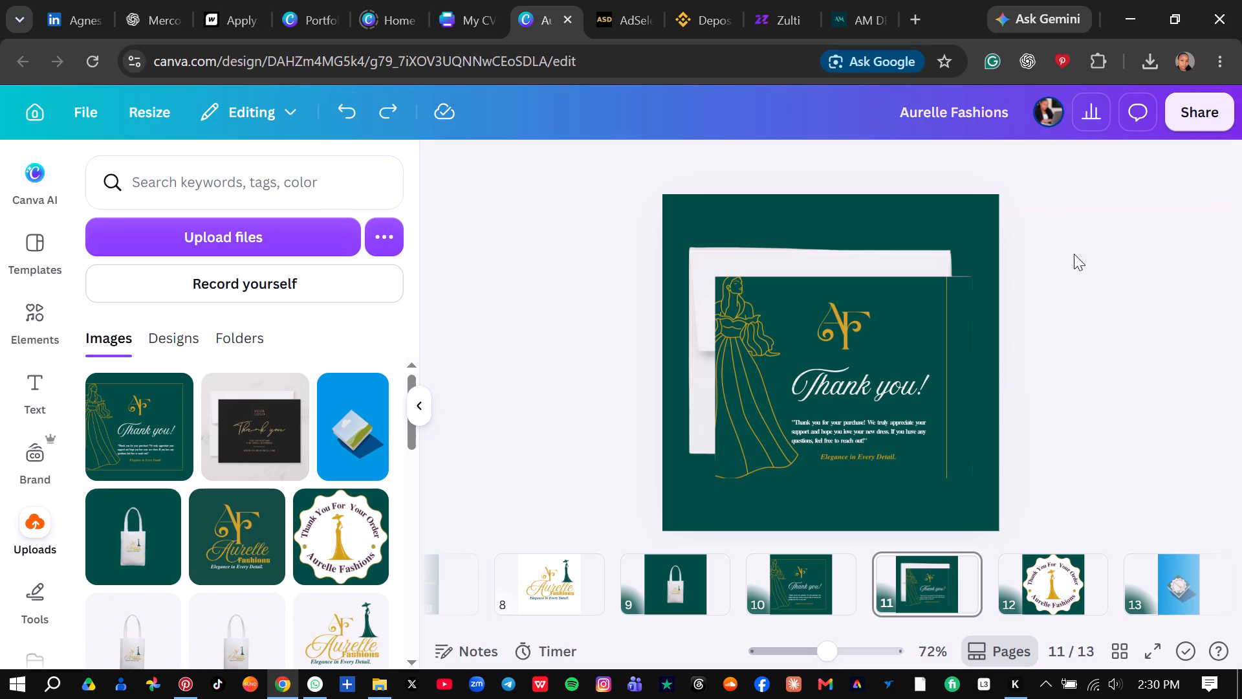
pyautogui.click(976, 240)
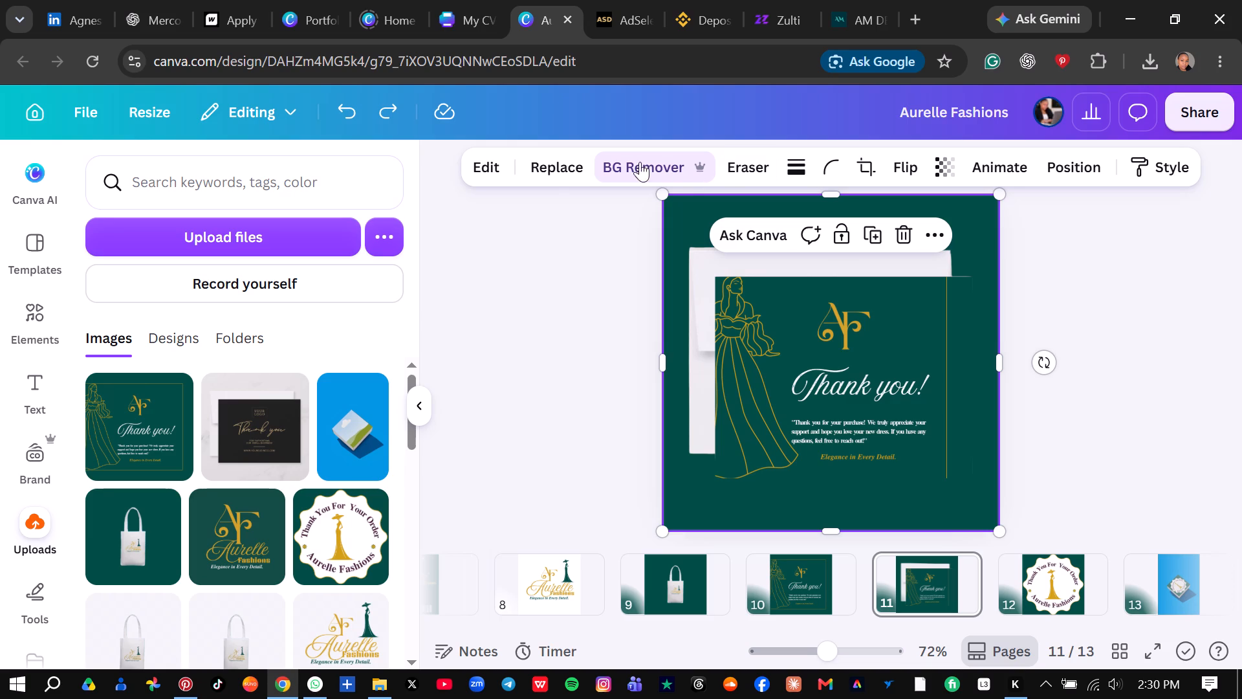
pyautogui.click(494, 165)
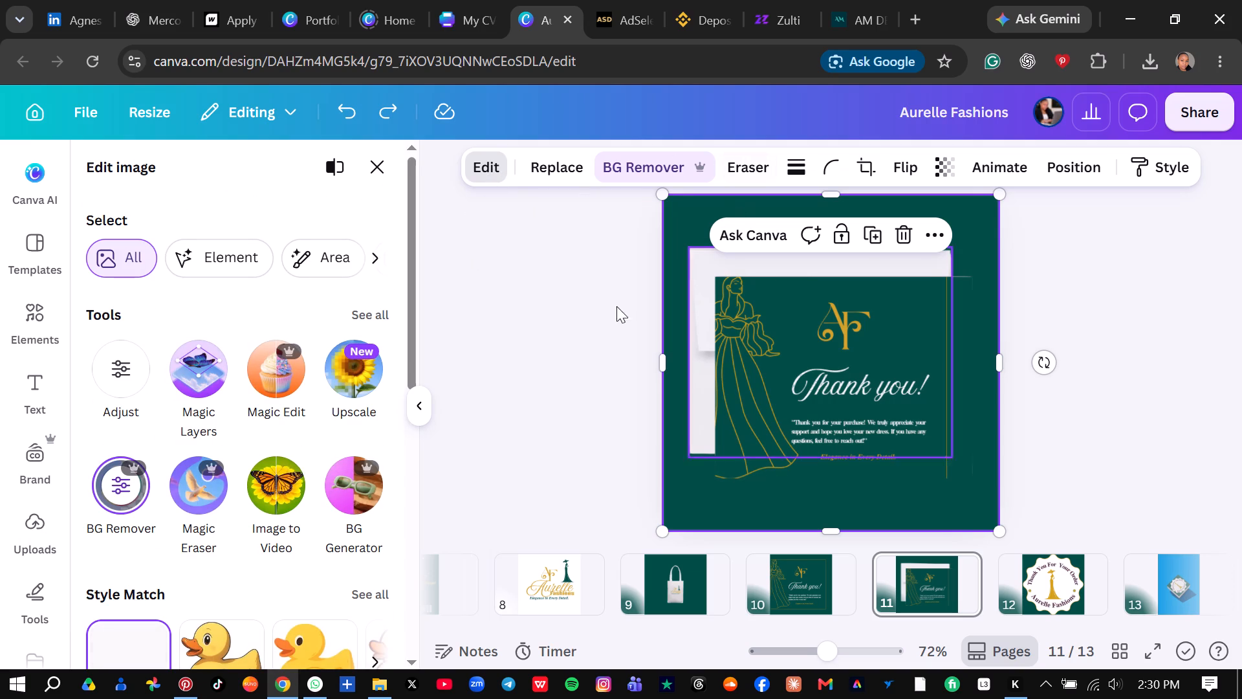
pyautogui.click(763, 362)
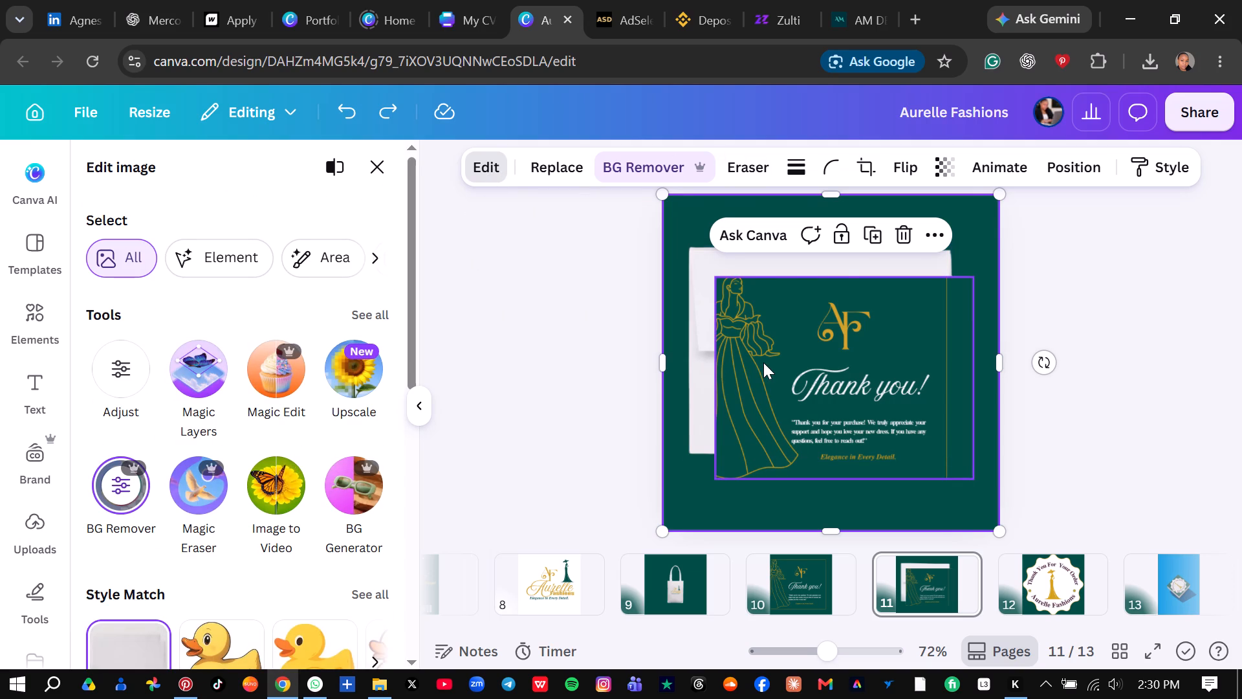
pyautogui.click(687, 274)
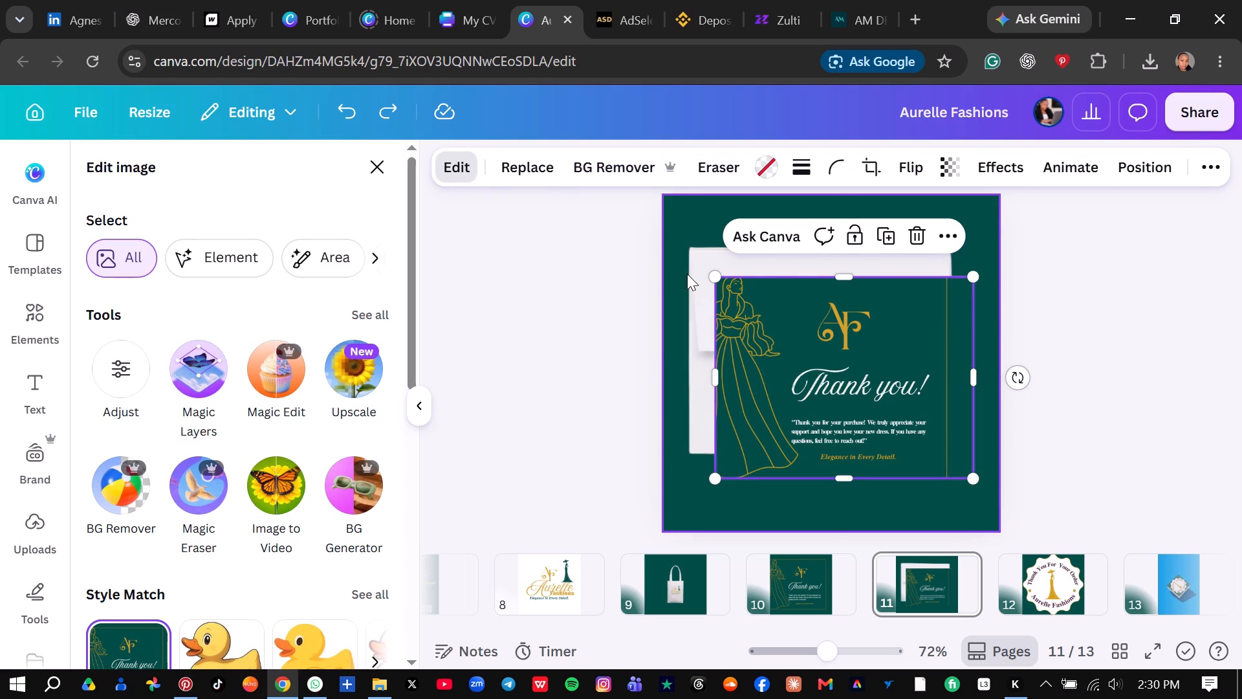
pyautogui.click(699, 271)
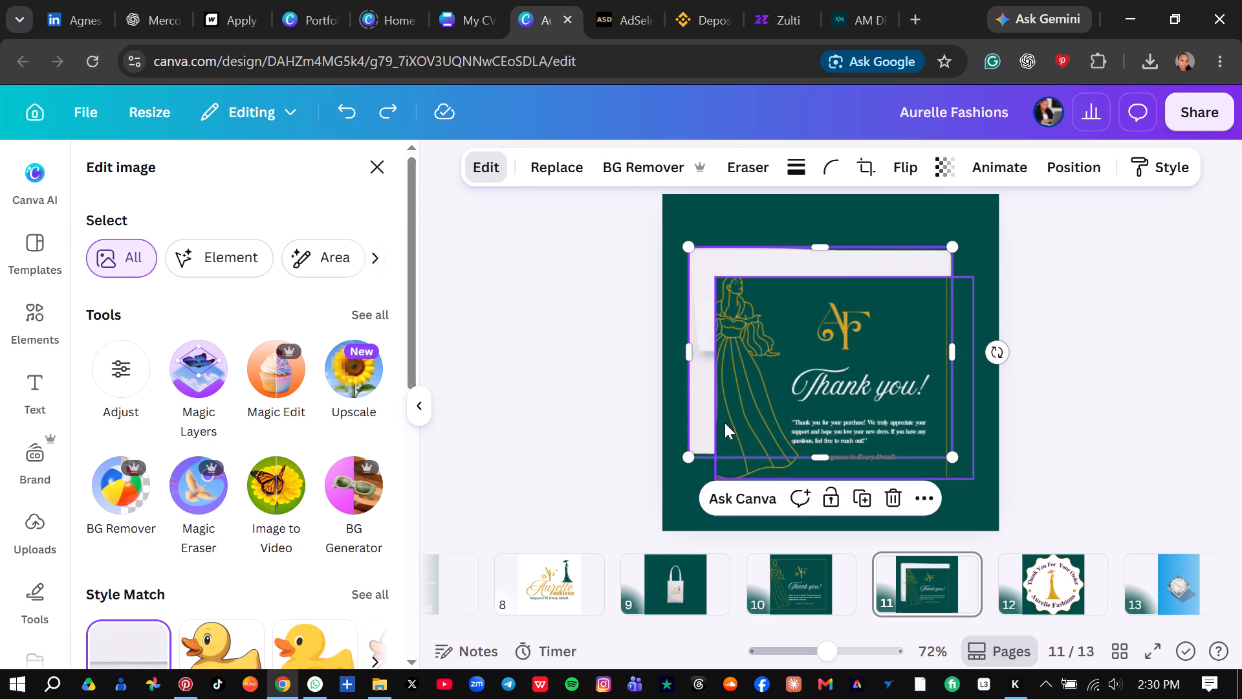
# Open the background colour choices for page 9 and switch their Brand Kit from AM to Aurelle.
pyautogui.click(682, 581)
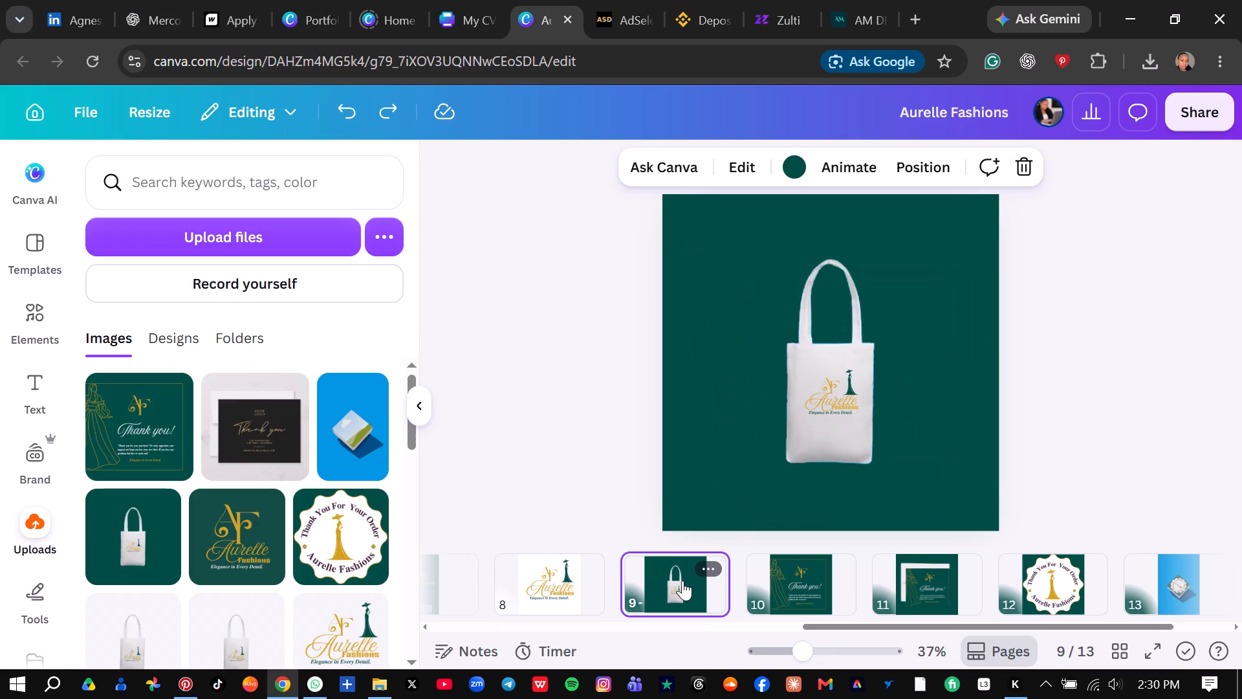
pyautogui.click(796, 162)
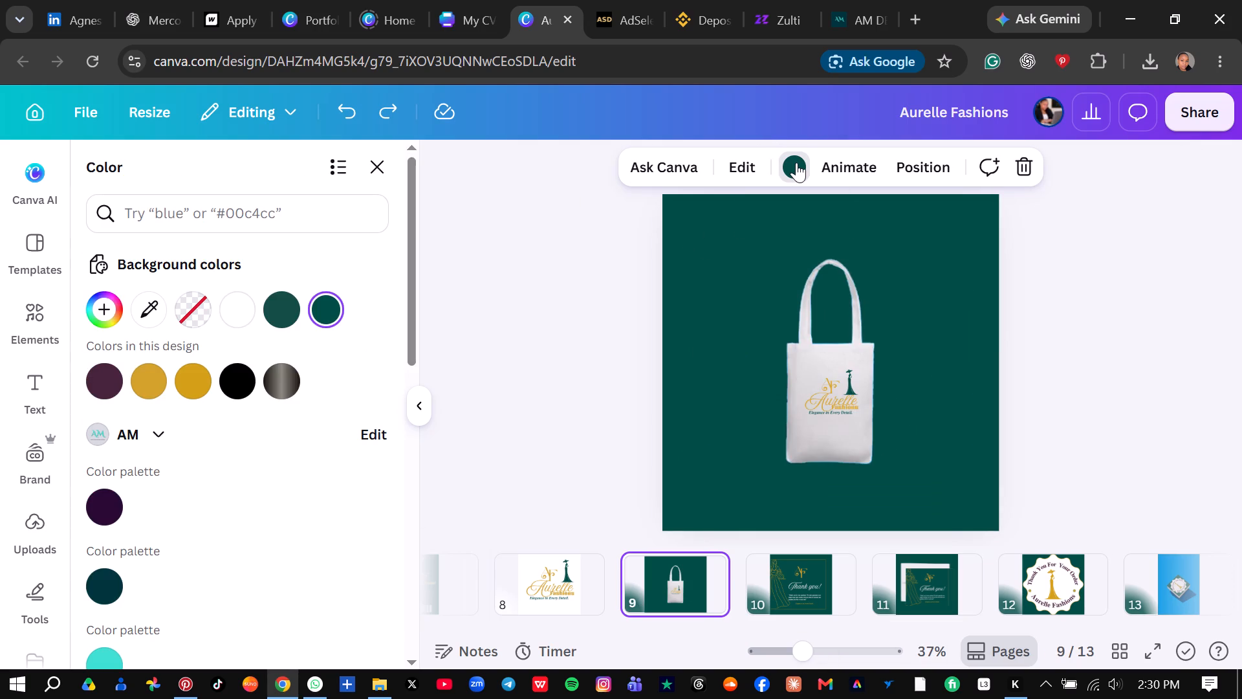
pyautogui.click(151, 426)
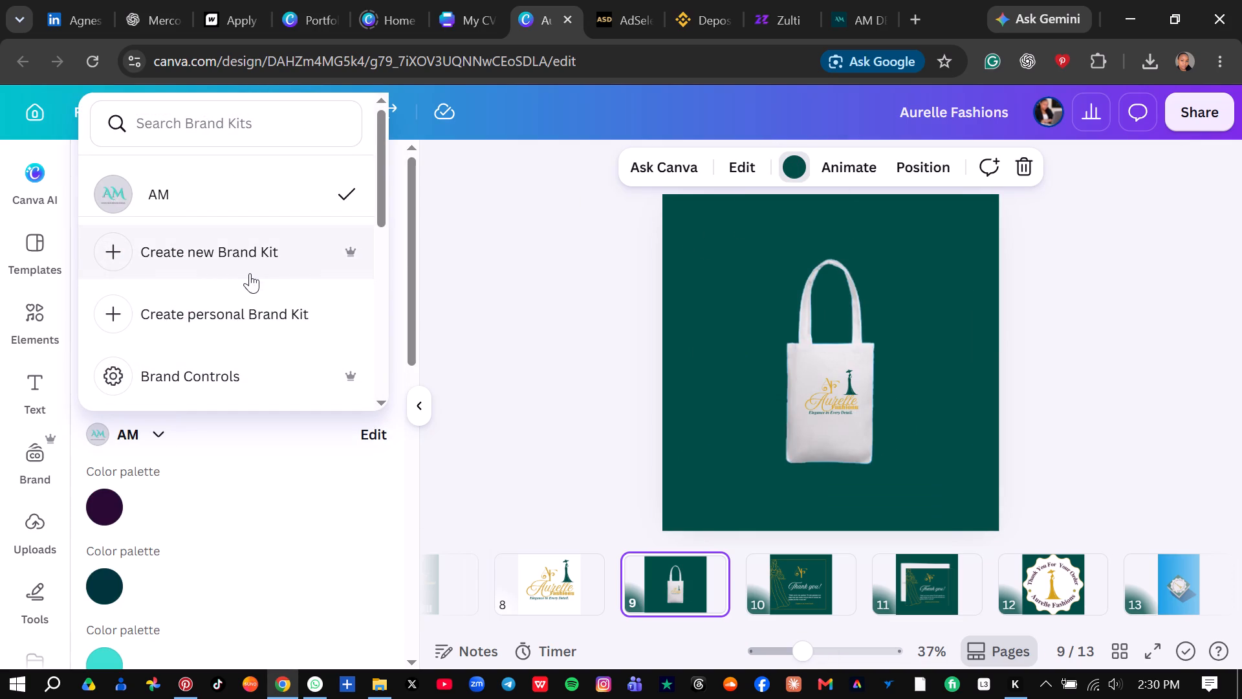
pyautogui.moveTo(384, 145); pyautogui.dragTo(384, 153)
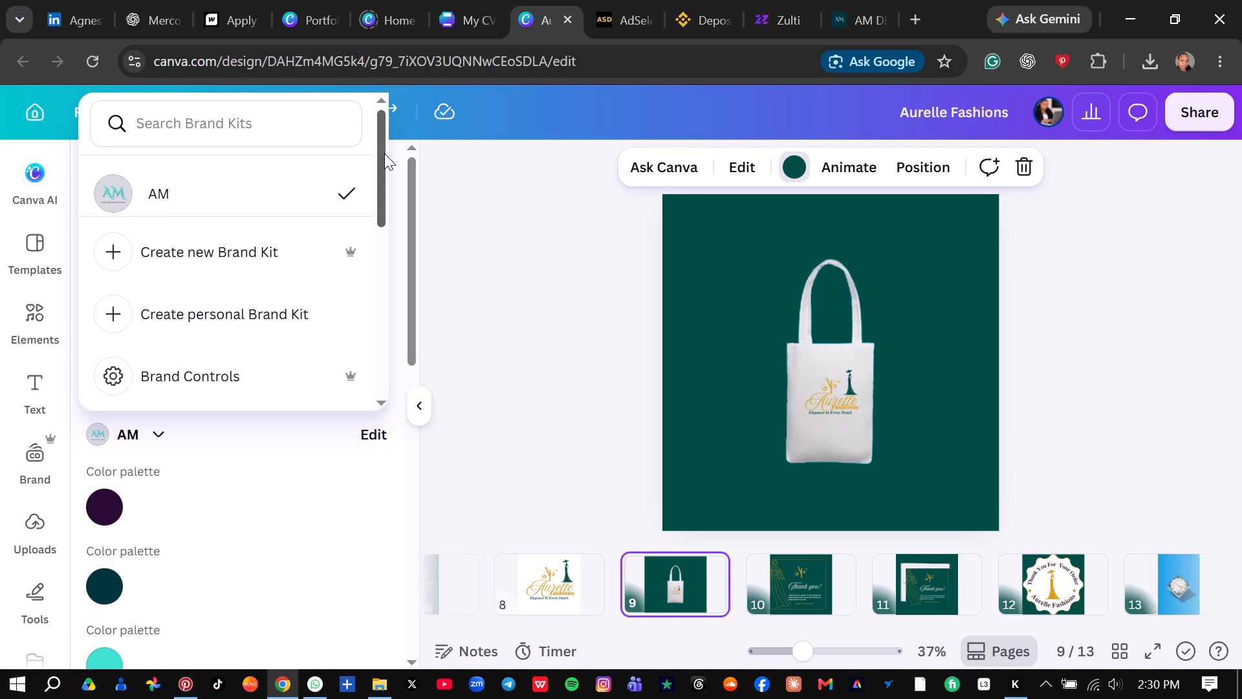
pyautogui.moveTo(384, 153); pyautogui.dragTo(370, 251)
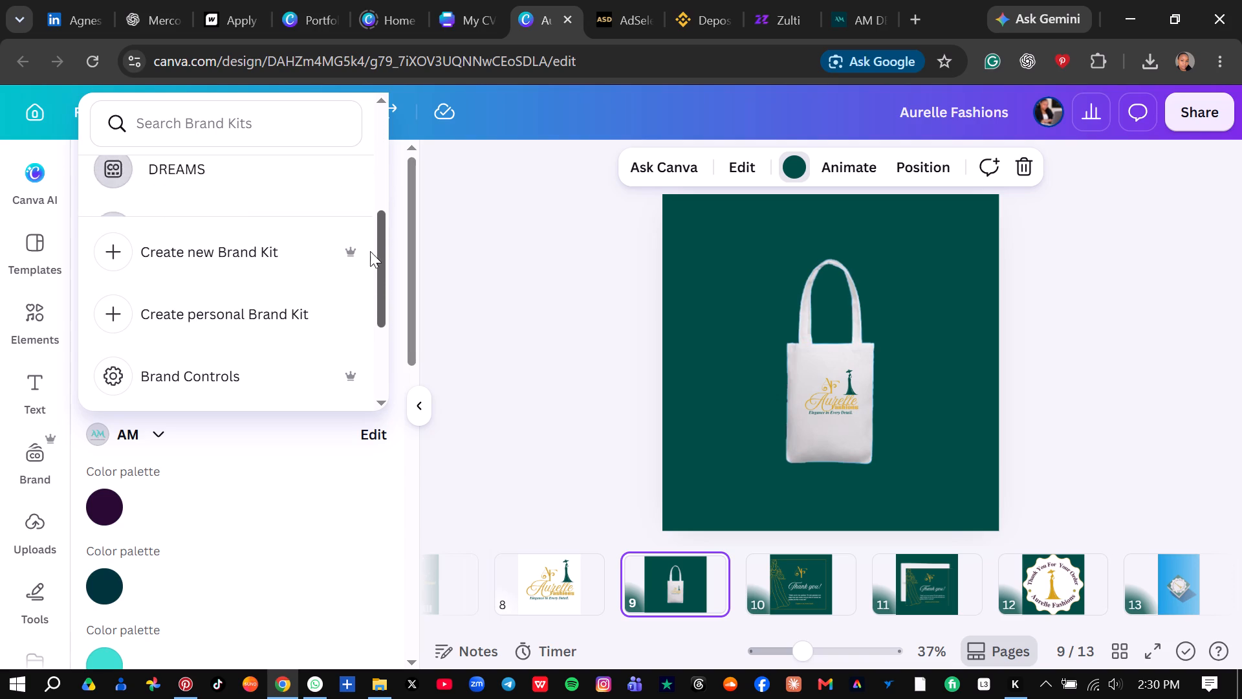
pyautogui.moveTo(370, 251); pyautogui.dragTo(361, 254)
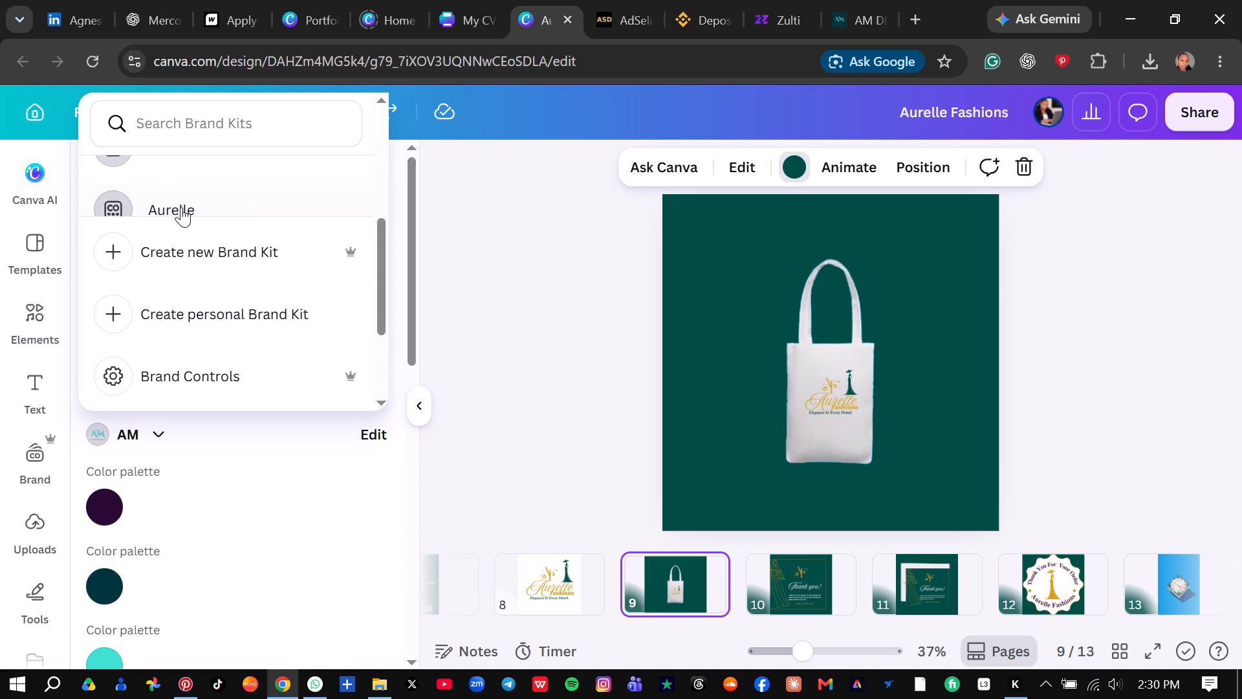
pyautogui.click(181, 203)
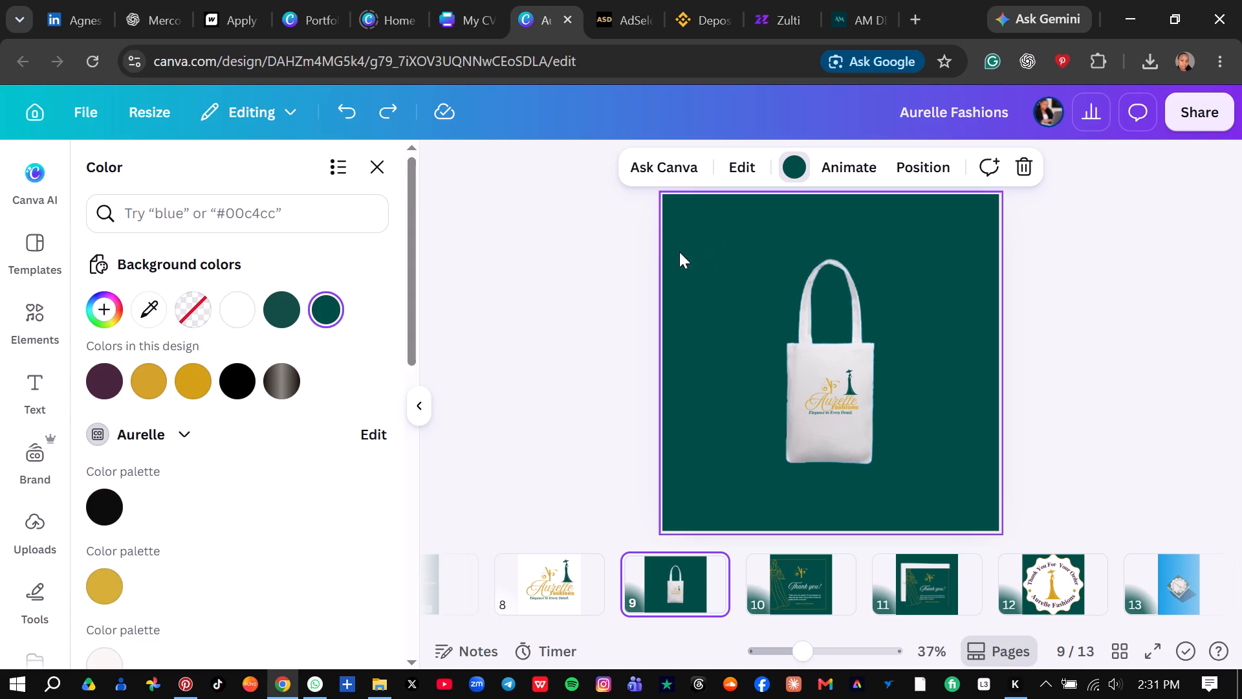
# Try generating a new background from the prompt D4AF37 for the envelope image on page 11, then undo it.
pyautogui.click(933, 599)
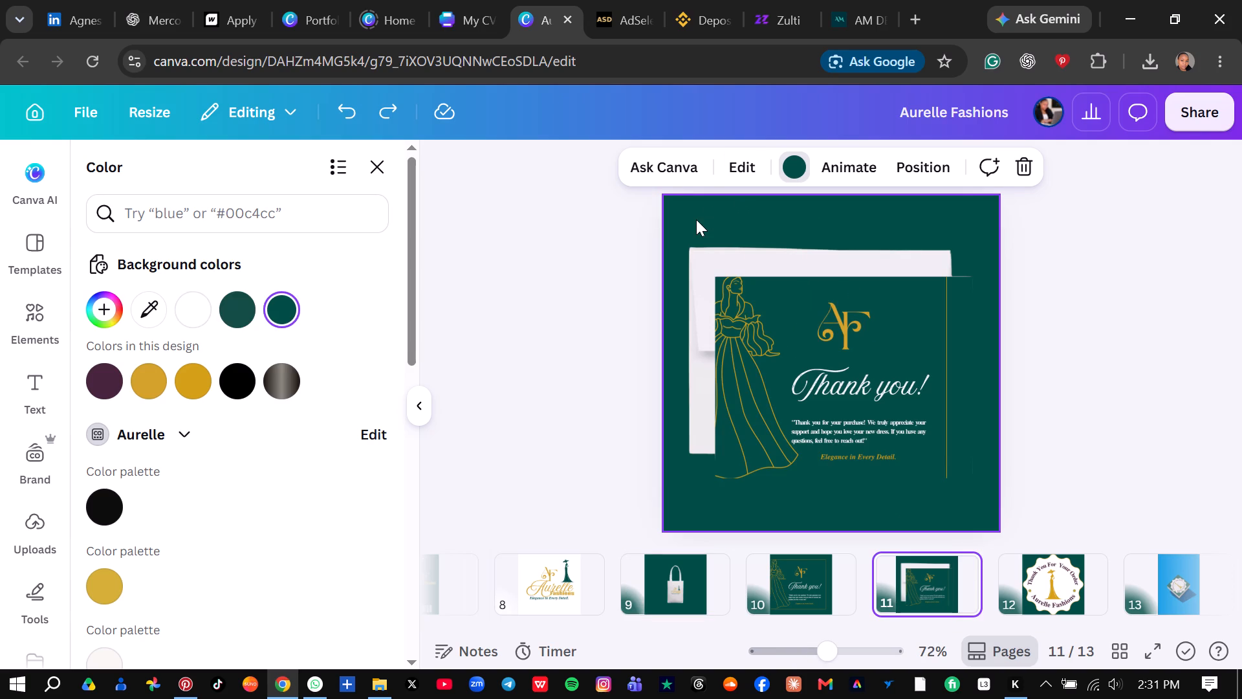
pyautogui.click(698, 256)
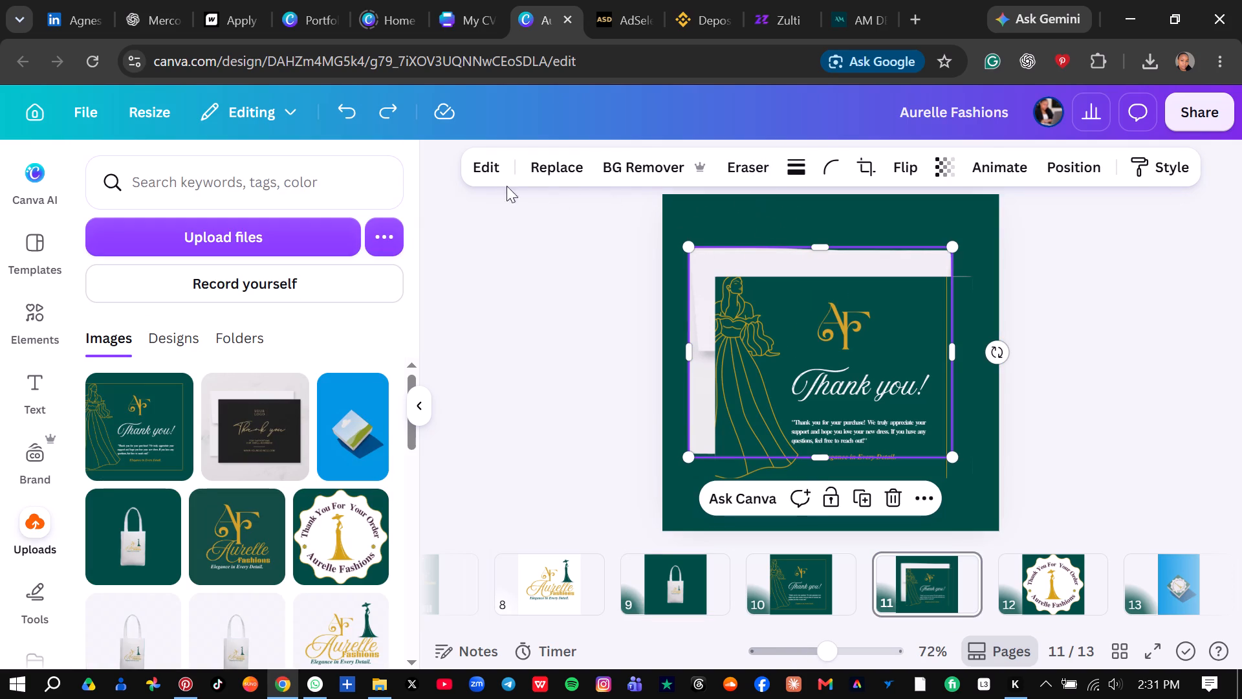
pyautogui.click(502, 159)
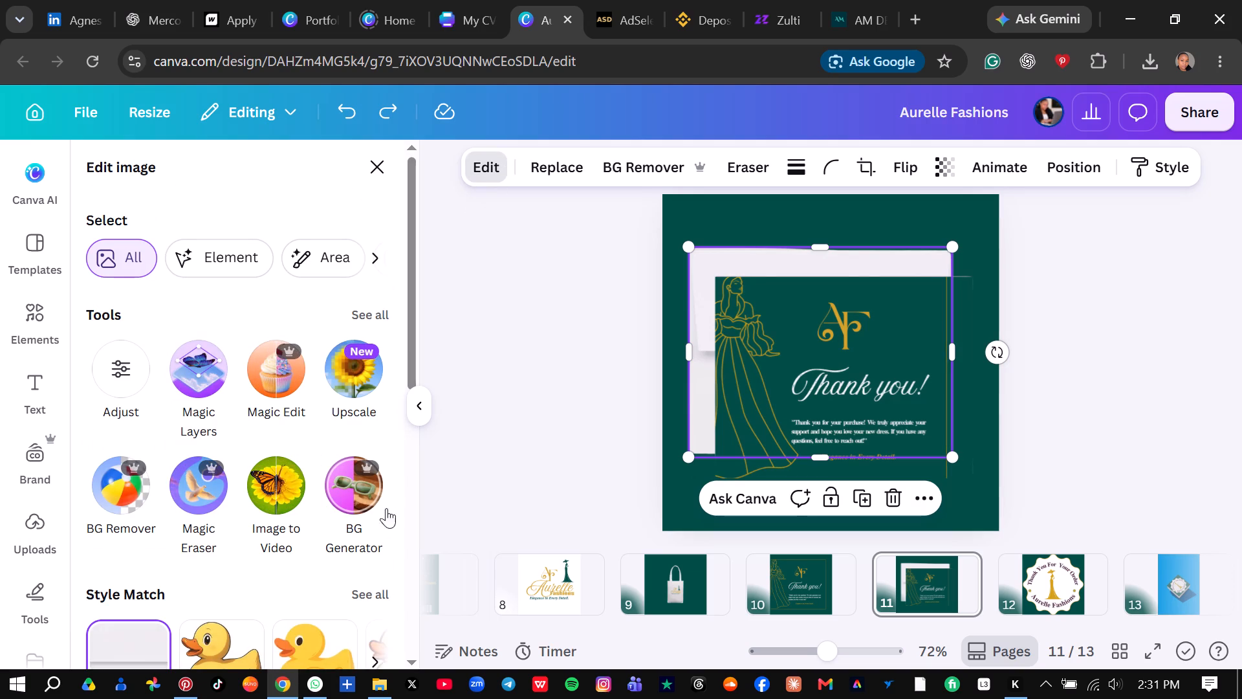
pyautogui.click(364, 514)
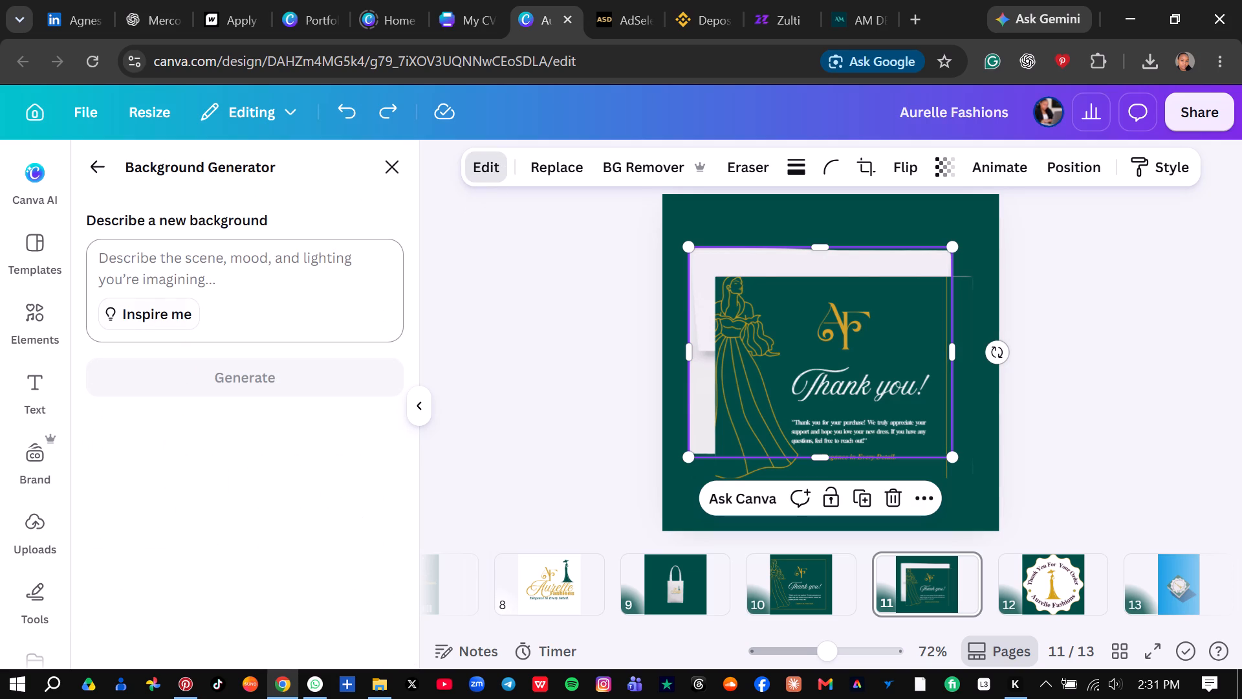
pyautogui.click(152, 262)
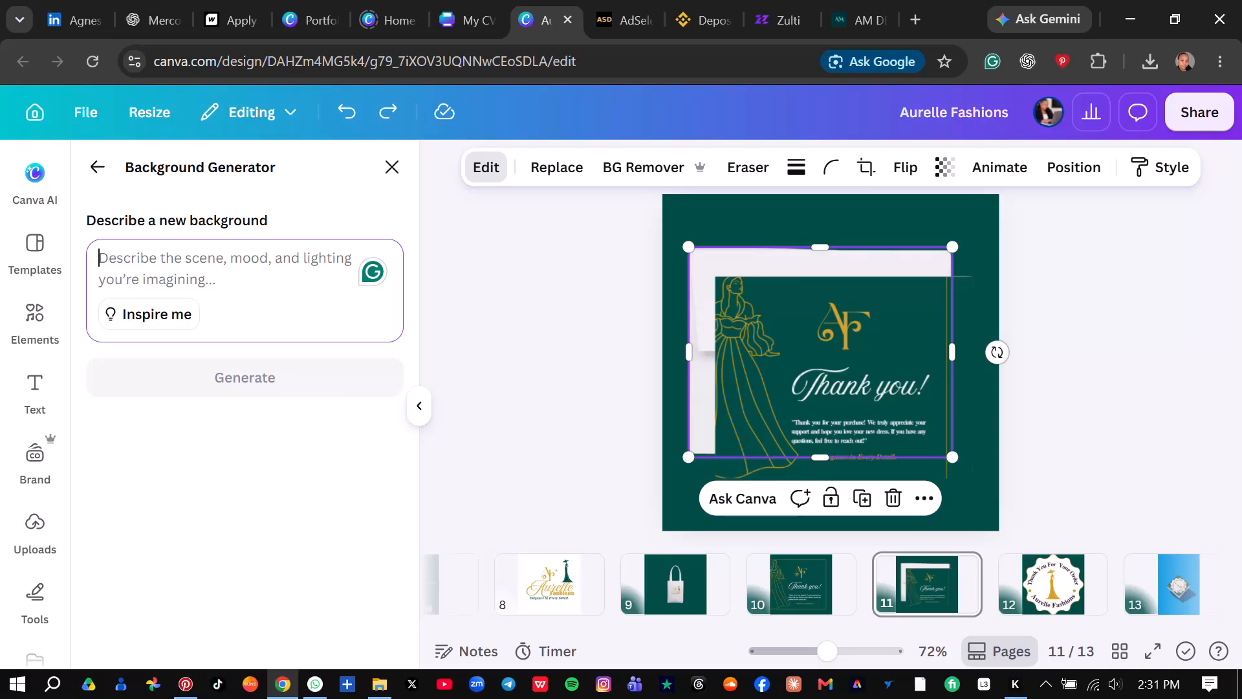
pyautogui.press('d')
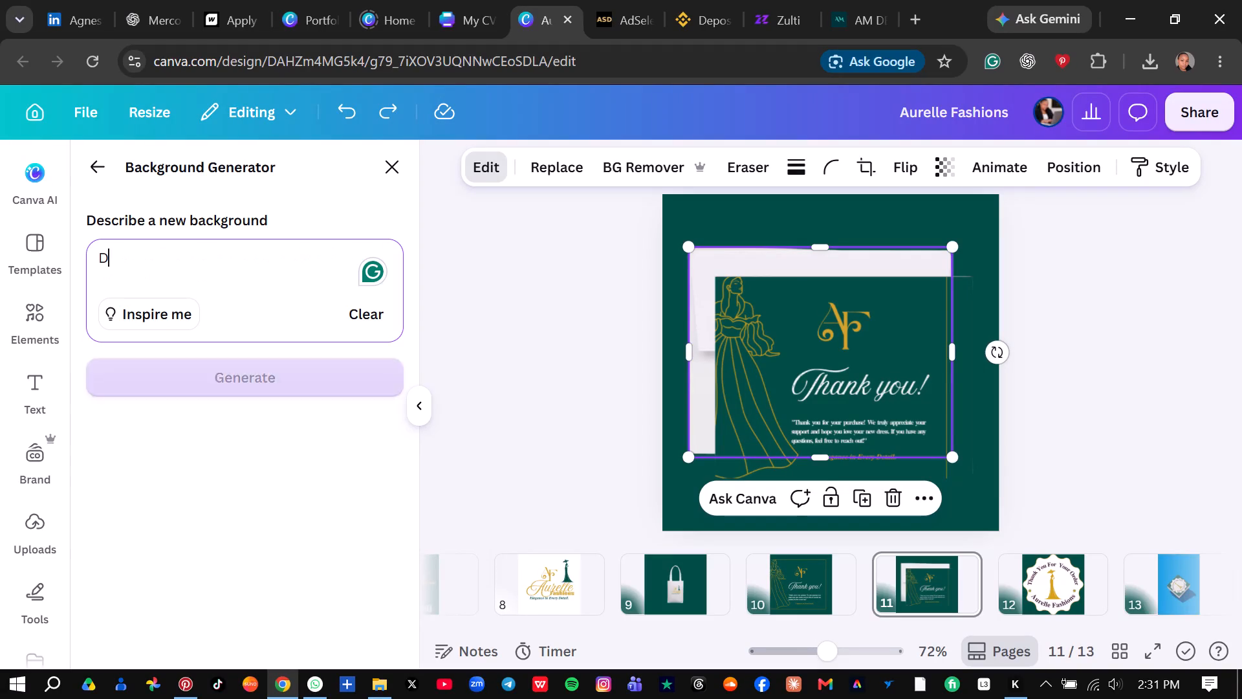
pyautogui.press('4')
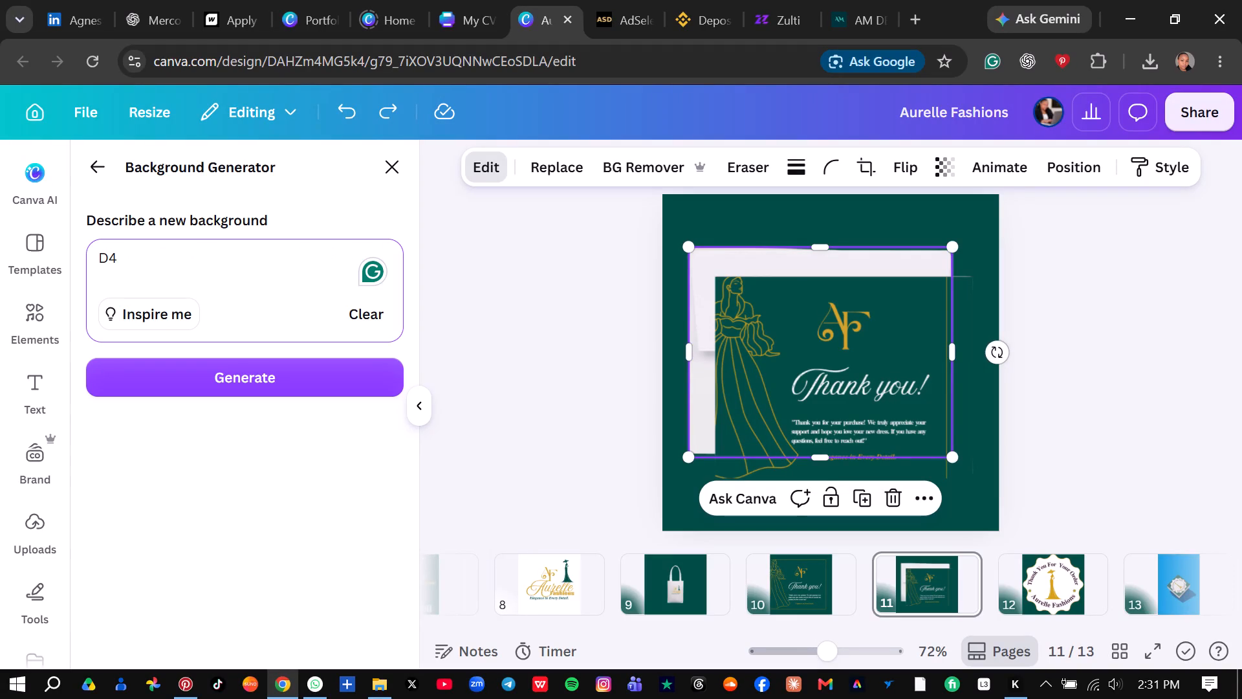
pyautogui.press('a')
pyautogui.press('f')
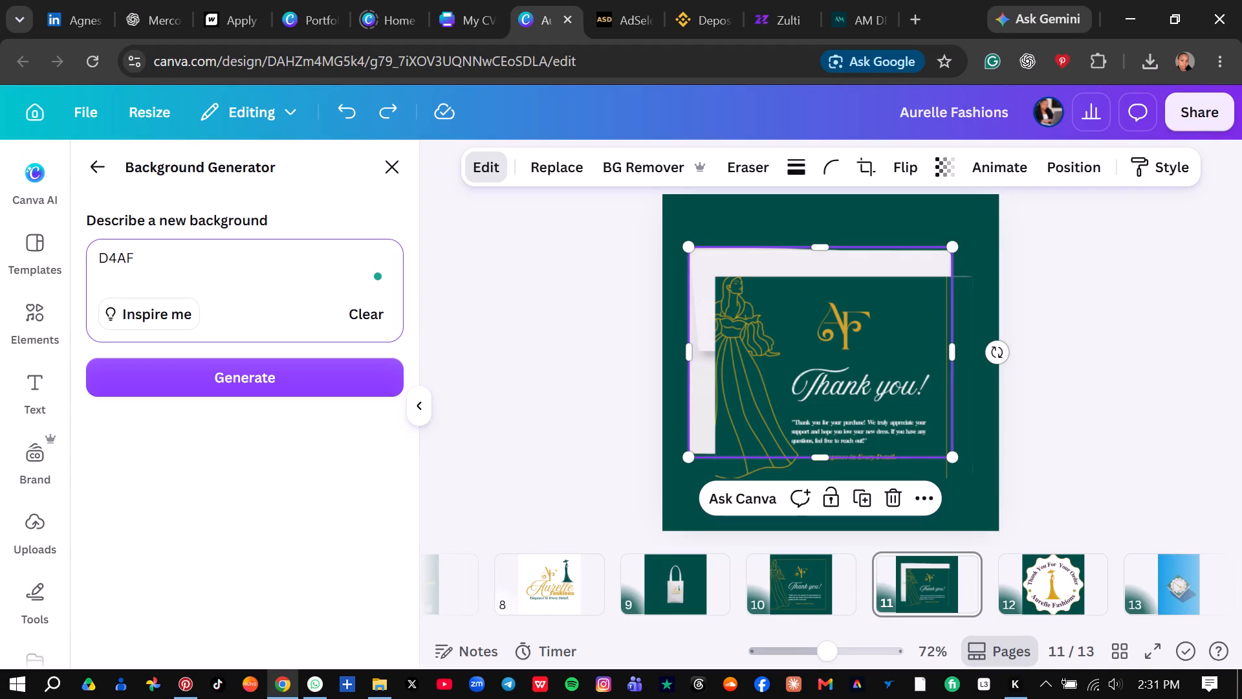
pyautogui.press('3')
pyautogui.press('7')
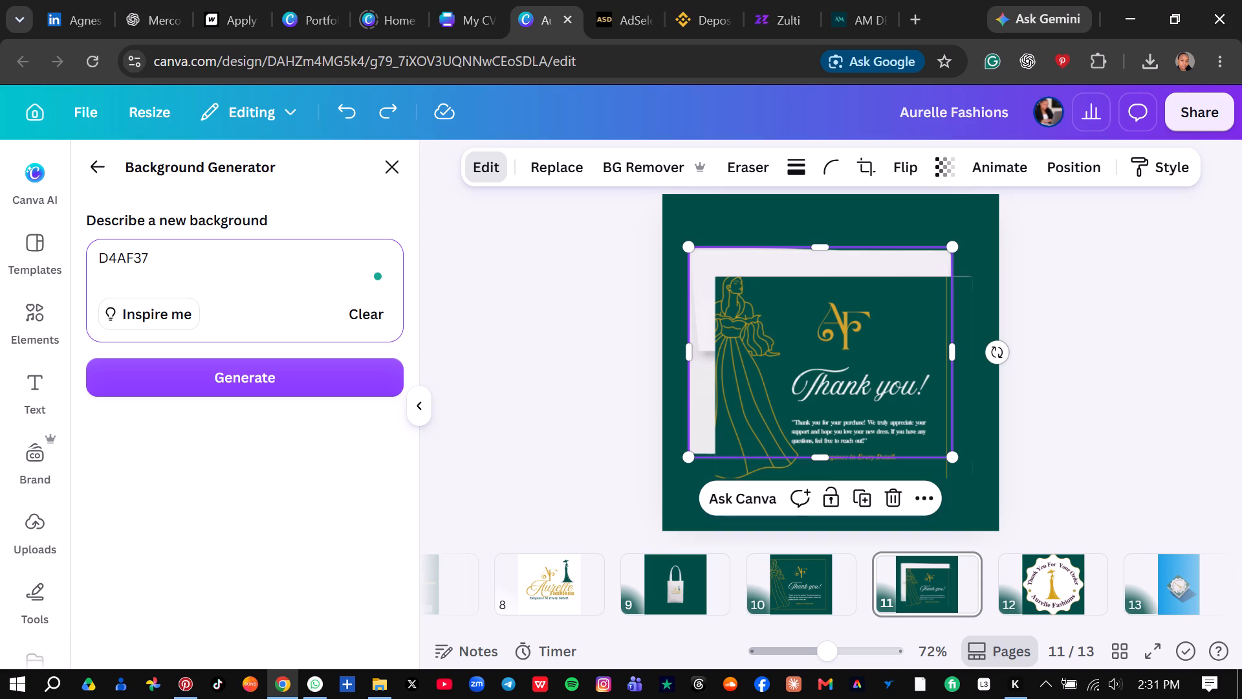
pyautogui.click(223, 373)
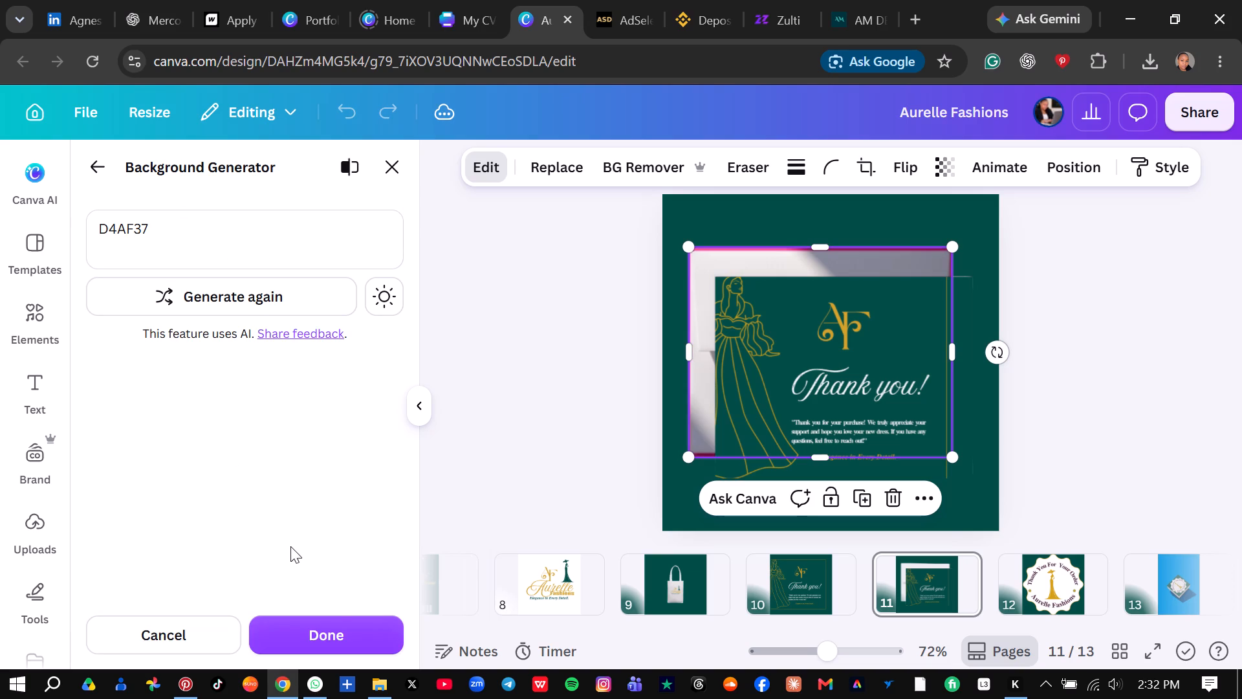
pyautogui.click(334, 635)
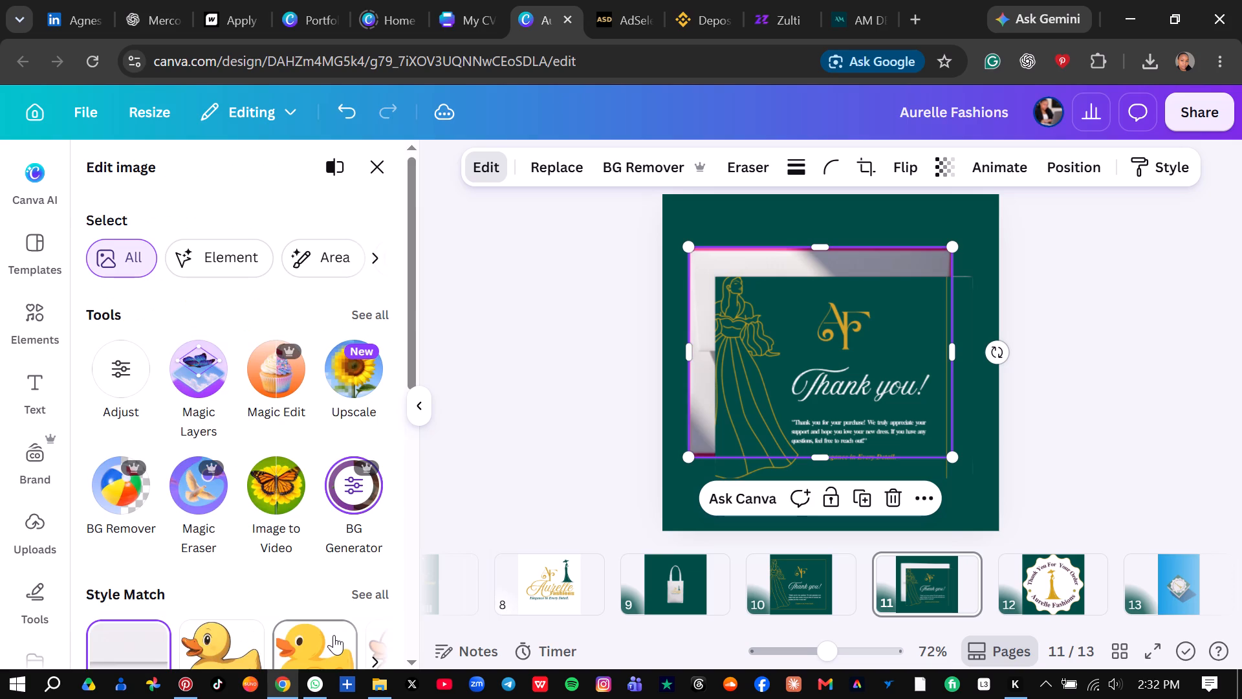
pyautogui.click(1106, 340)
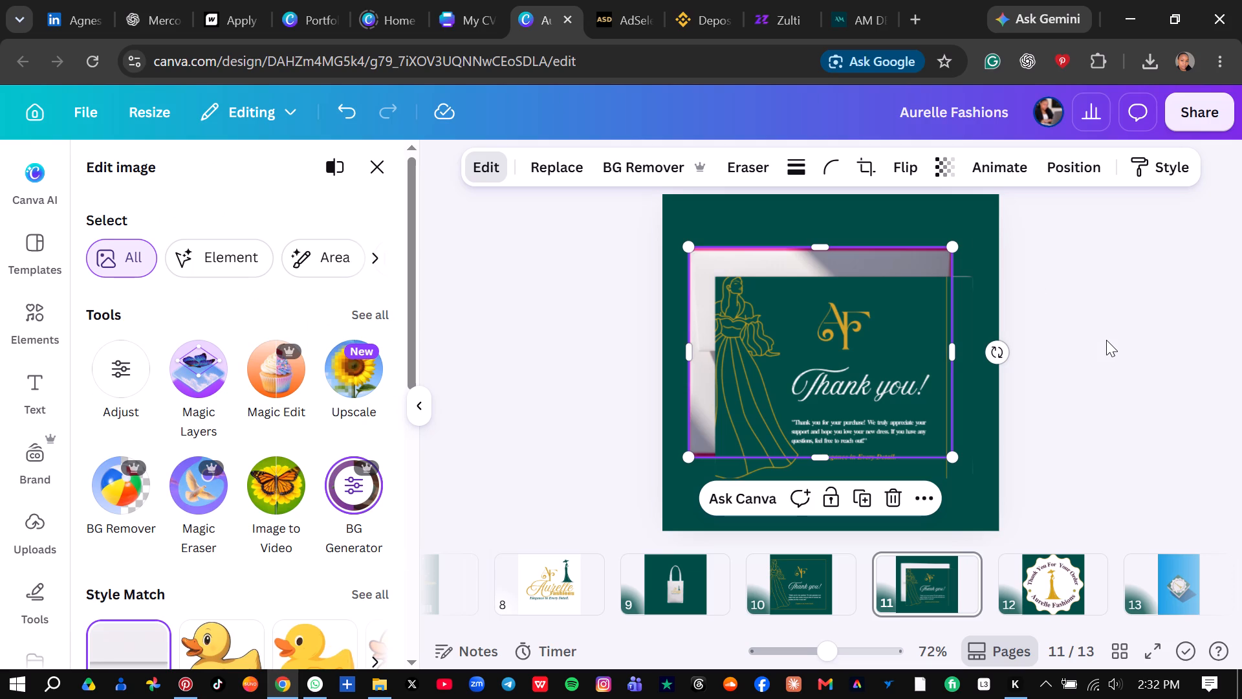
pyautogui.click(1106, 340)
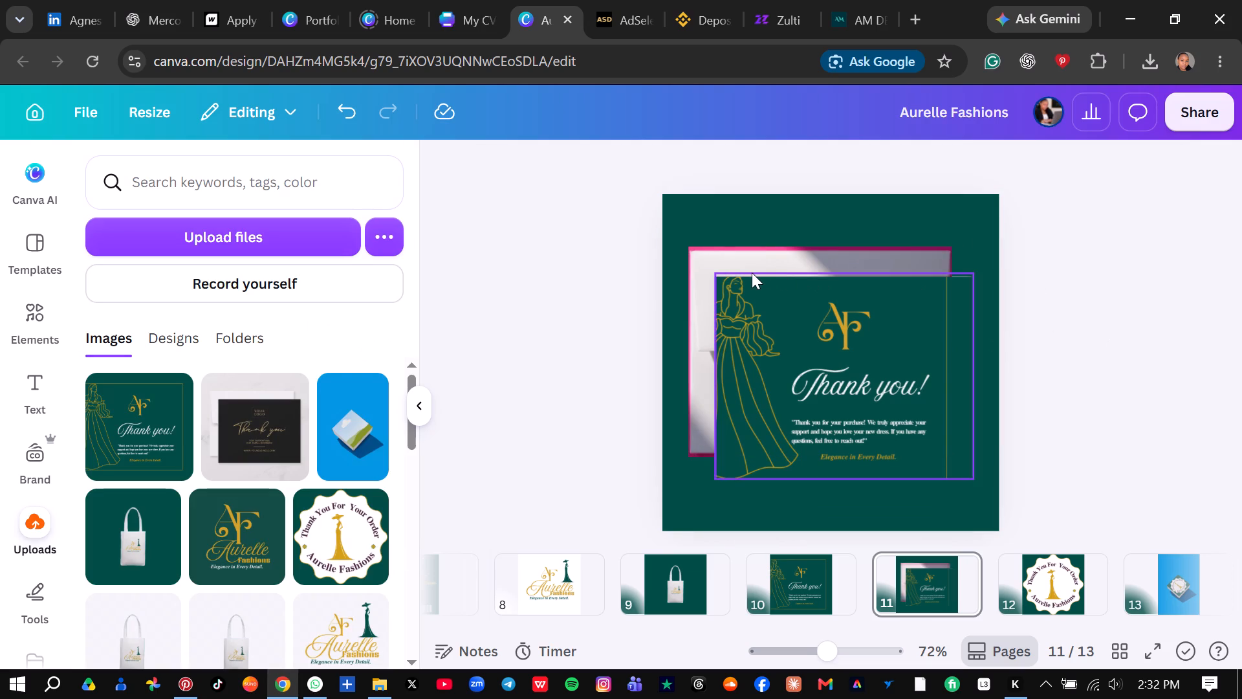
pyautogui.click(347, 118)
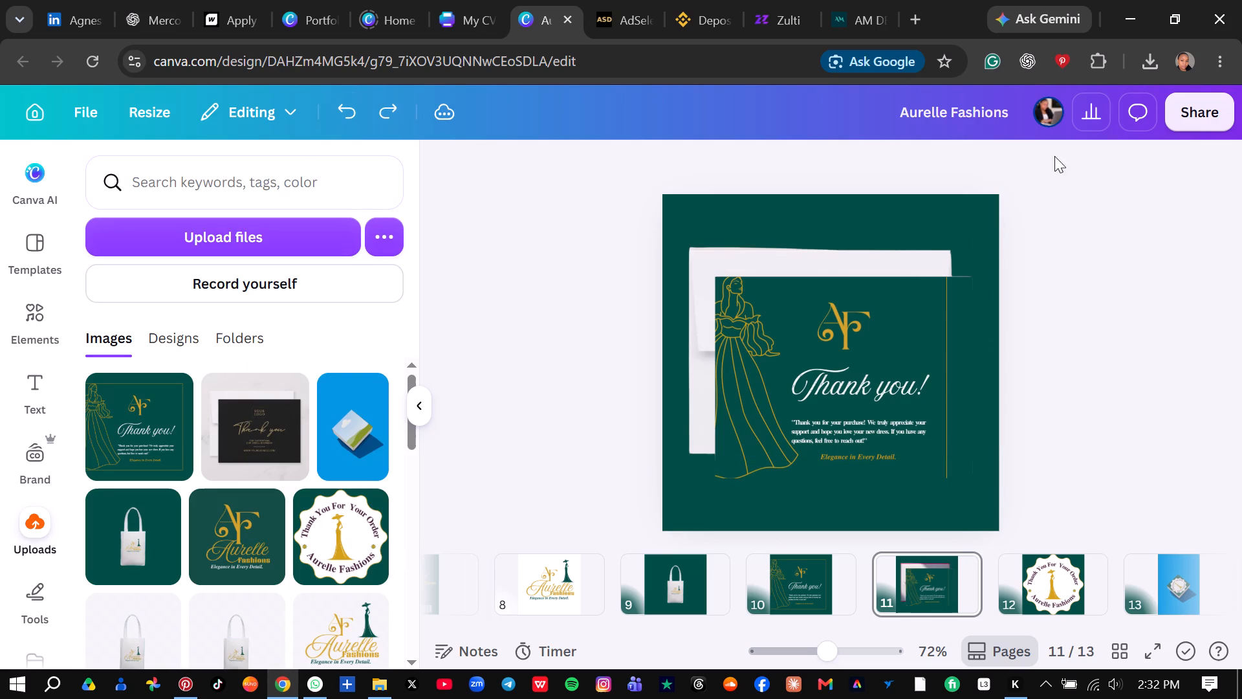
# Remove the green background from the thank-you card image in the page 11 frame.
pyautogui.click(880, 375)
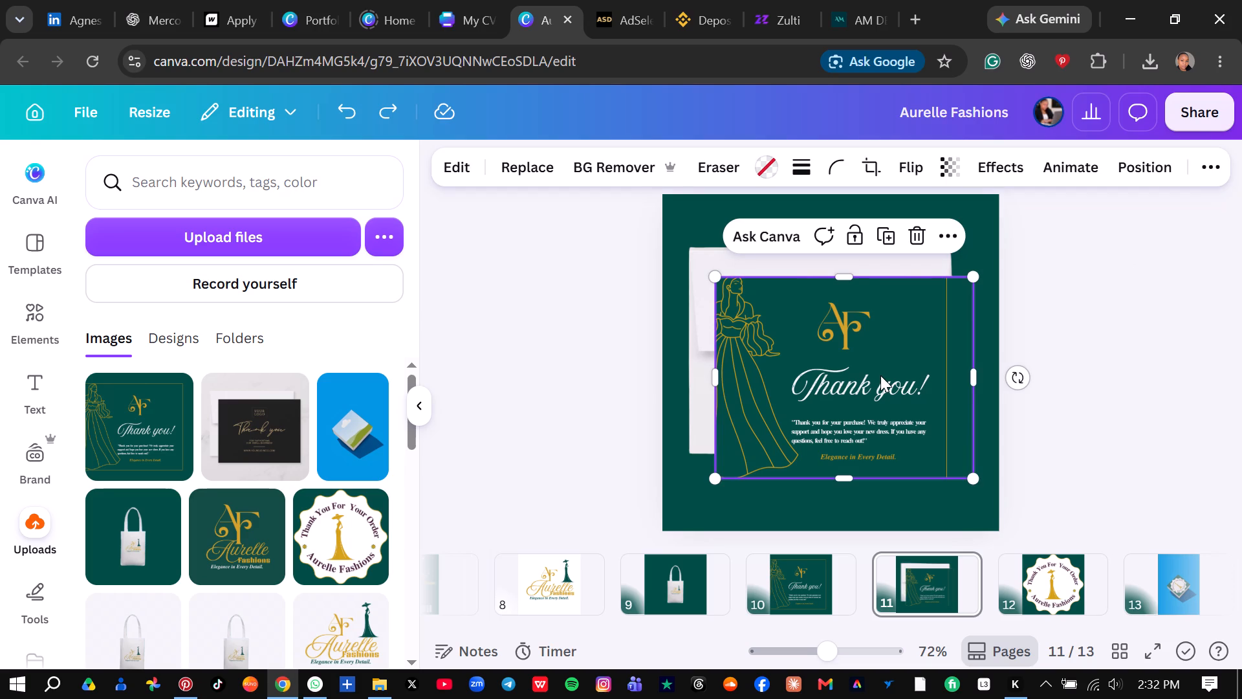
pyautogui.click(618, 162)
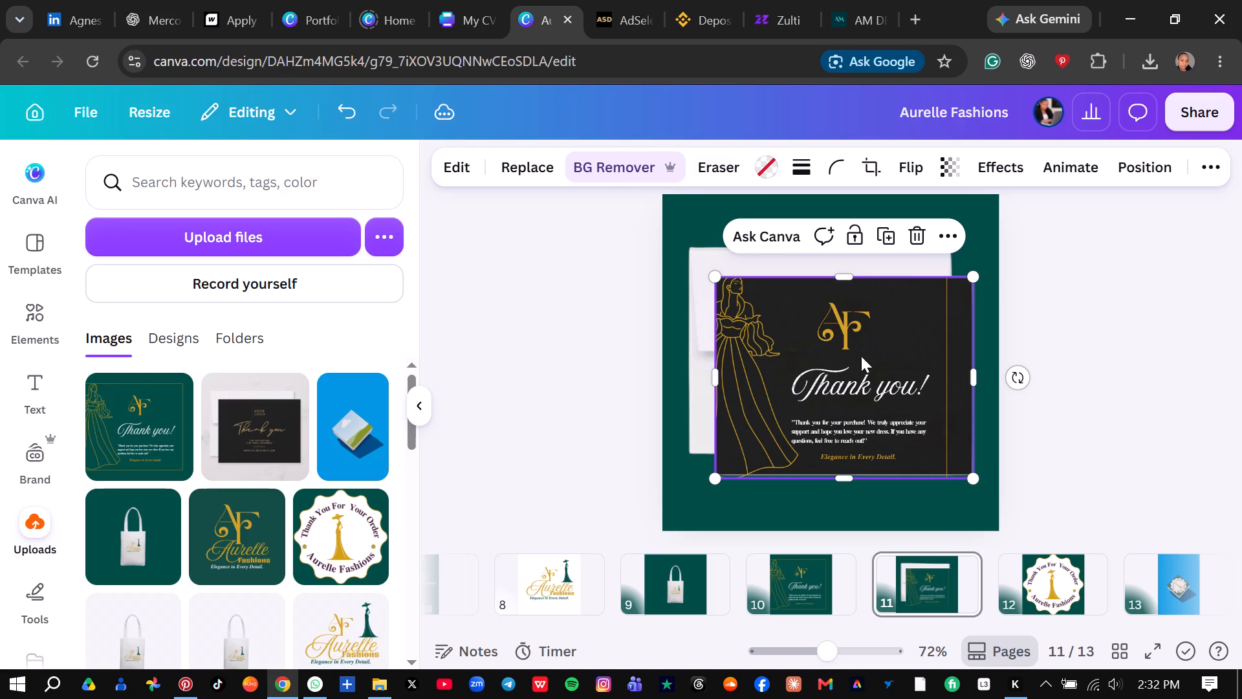
pyautogui.click(1115, 328)
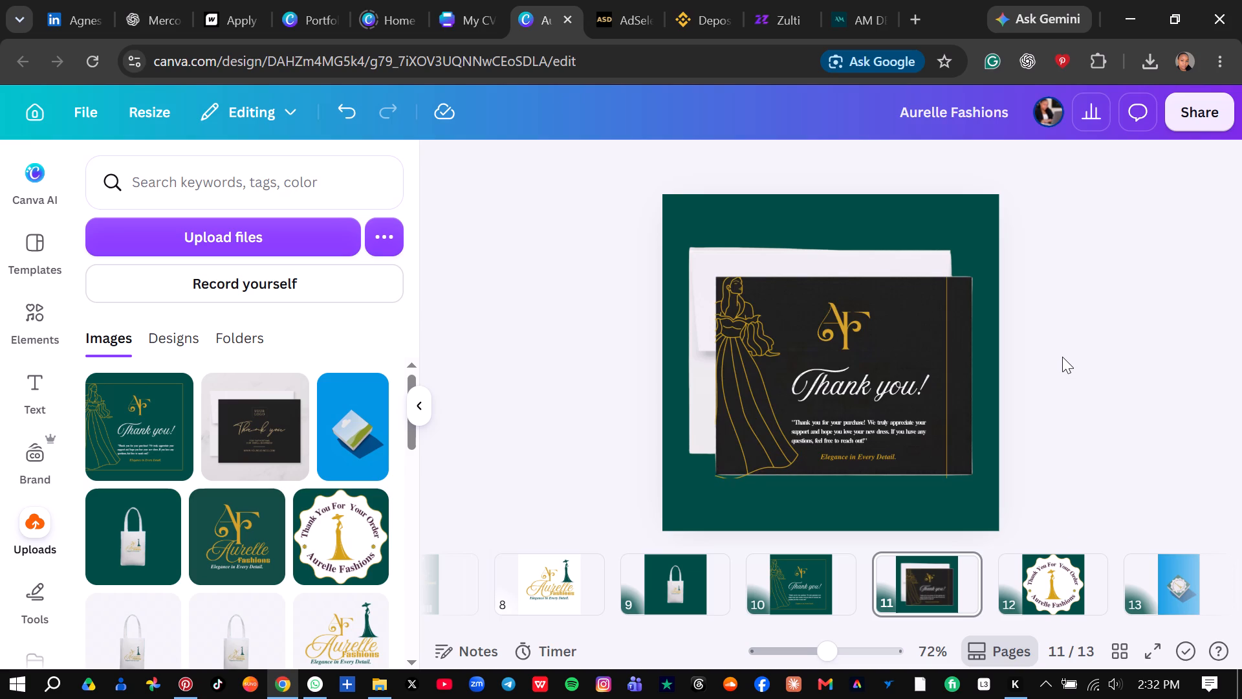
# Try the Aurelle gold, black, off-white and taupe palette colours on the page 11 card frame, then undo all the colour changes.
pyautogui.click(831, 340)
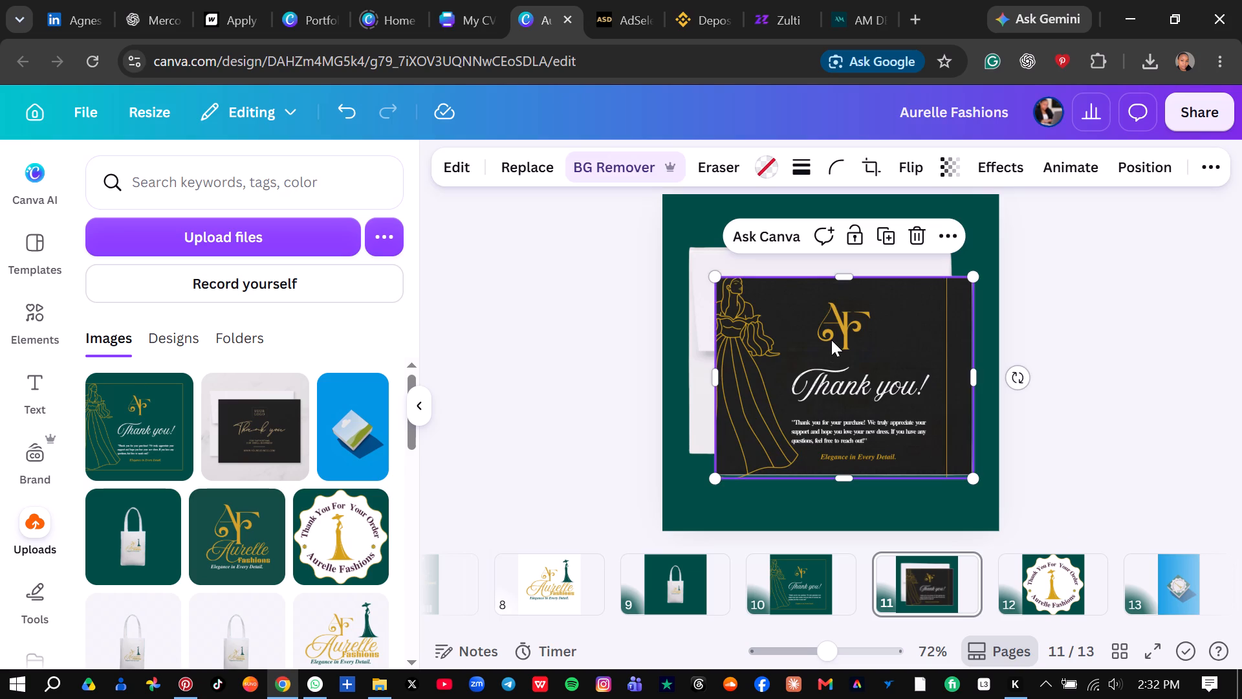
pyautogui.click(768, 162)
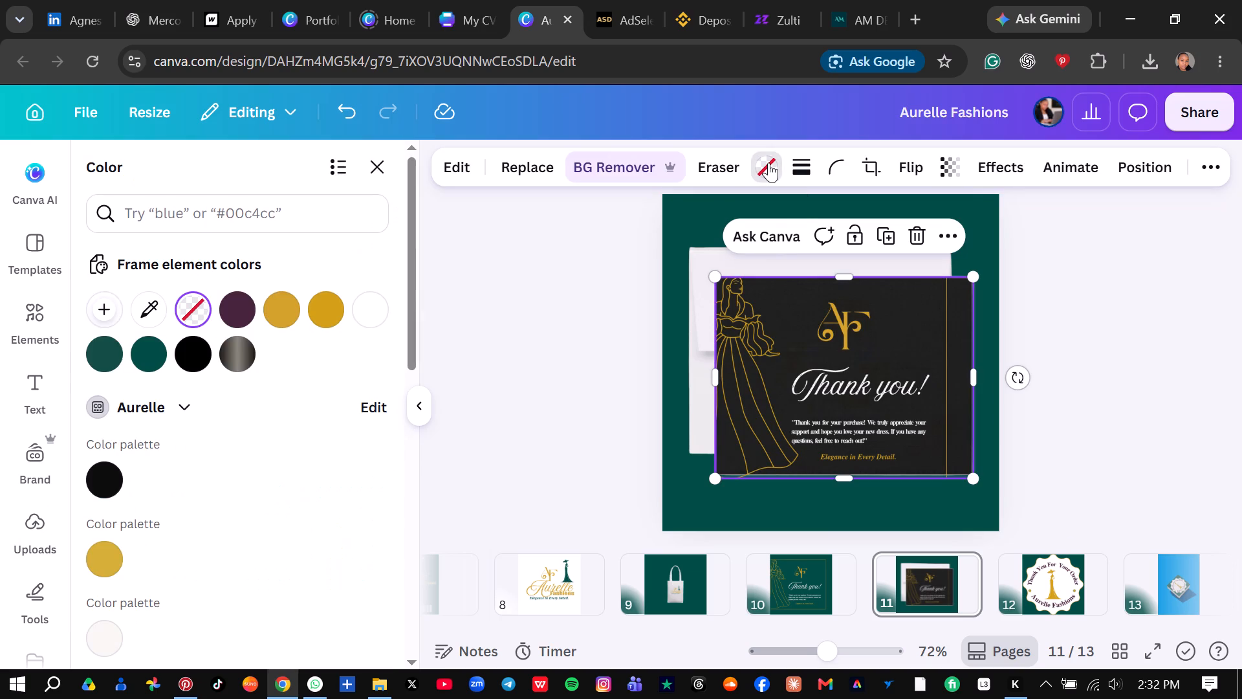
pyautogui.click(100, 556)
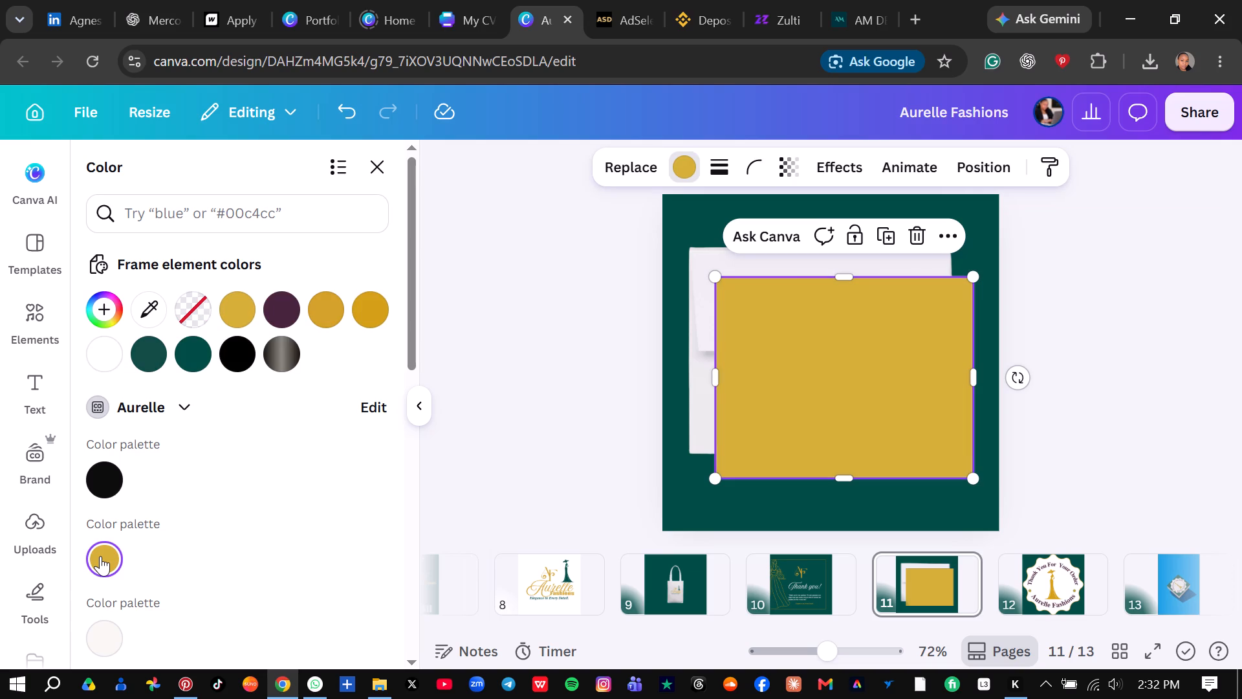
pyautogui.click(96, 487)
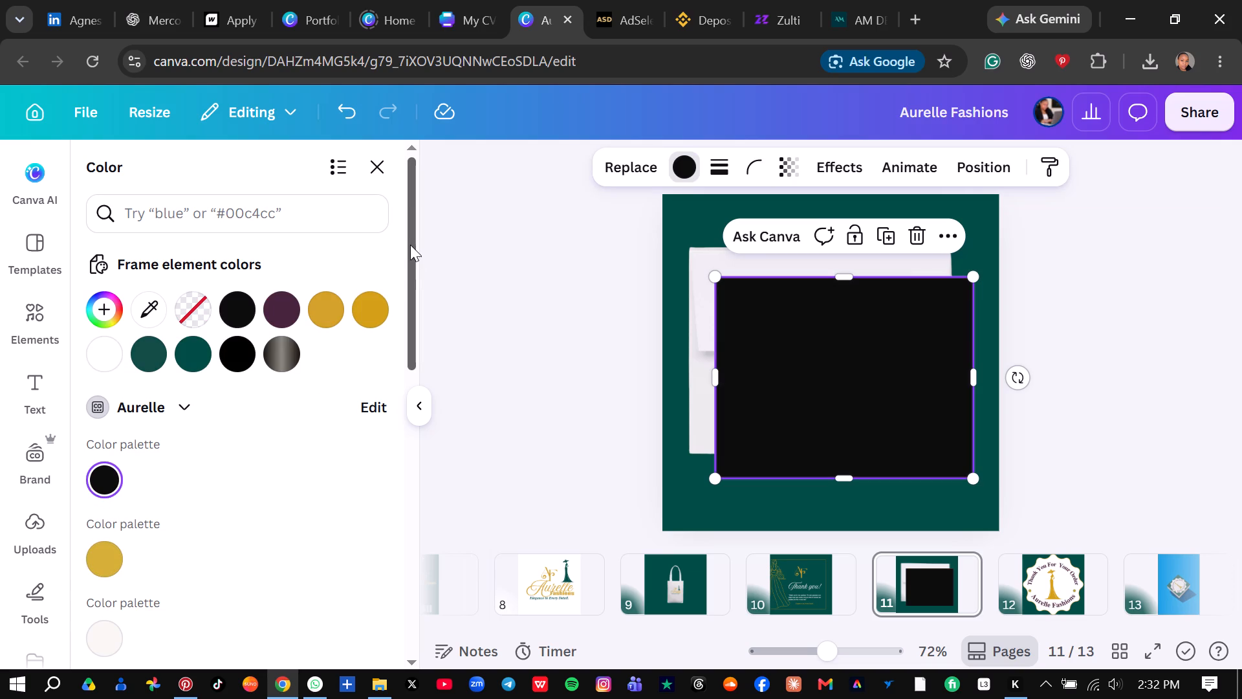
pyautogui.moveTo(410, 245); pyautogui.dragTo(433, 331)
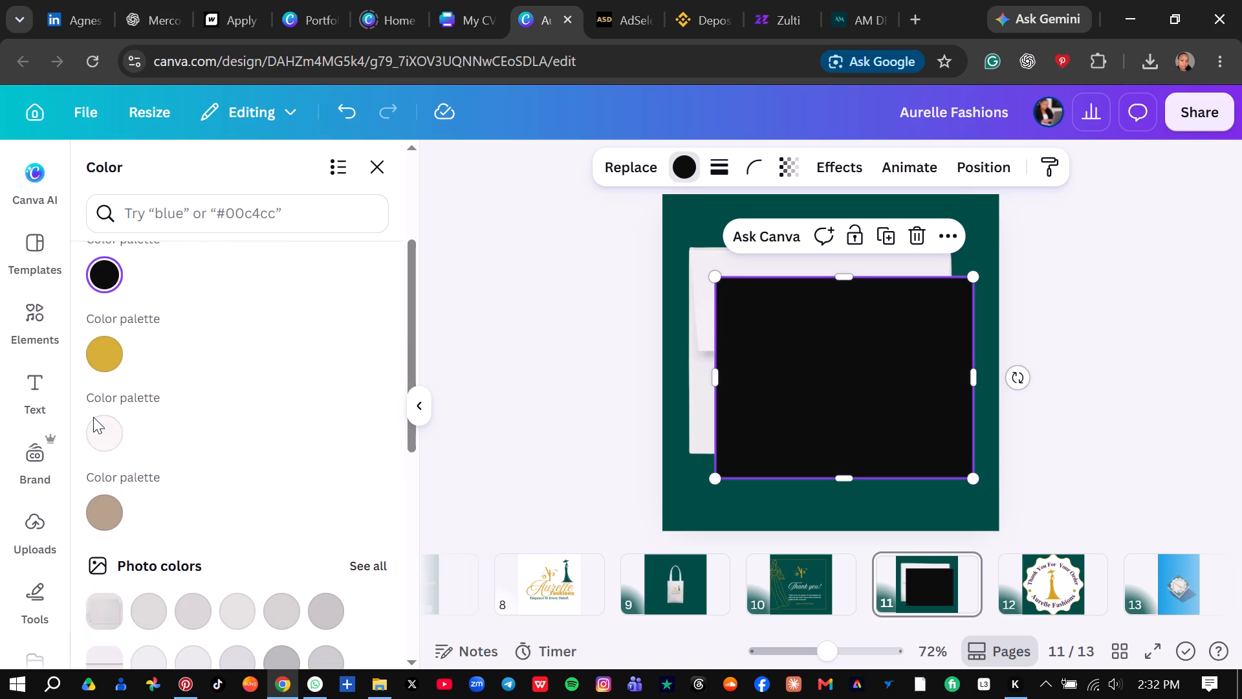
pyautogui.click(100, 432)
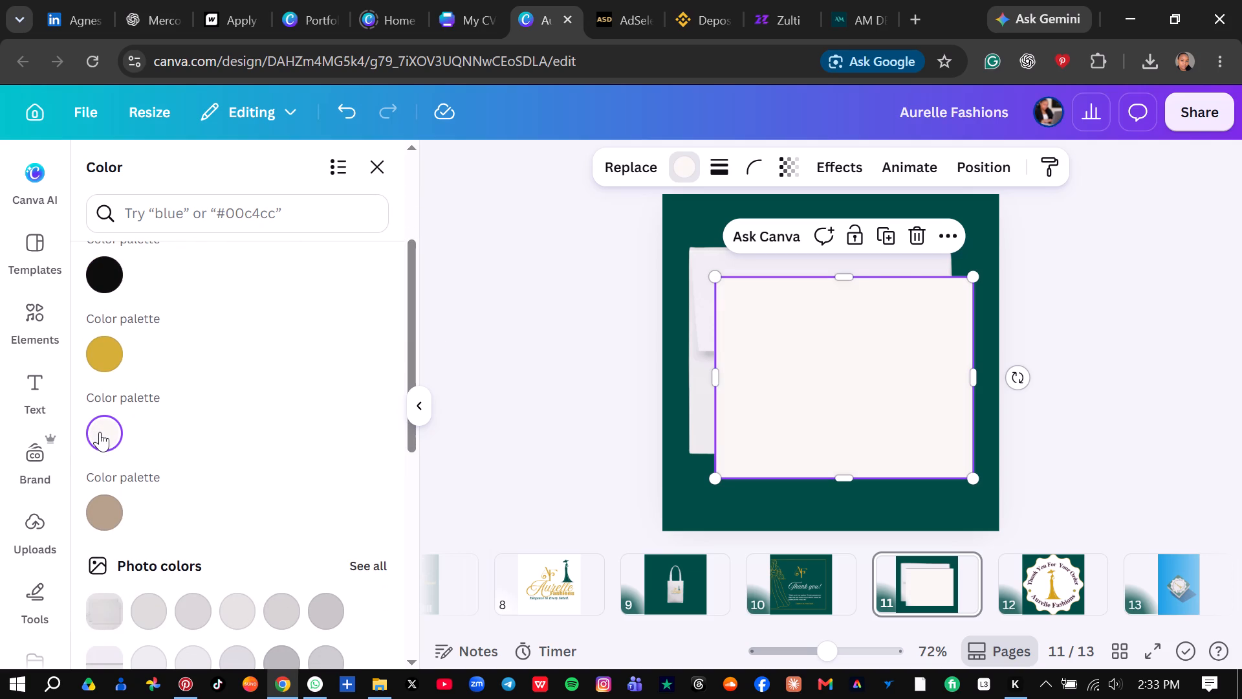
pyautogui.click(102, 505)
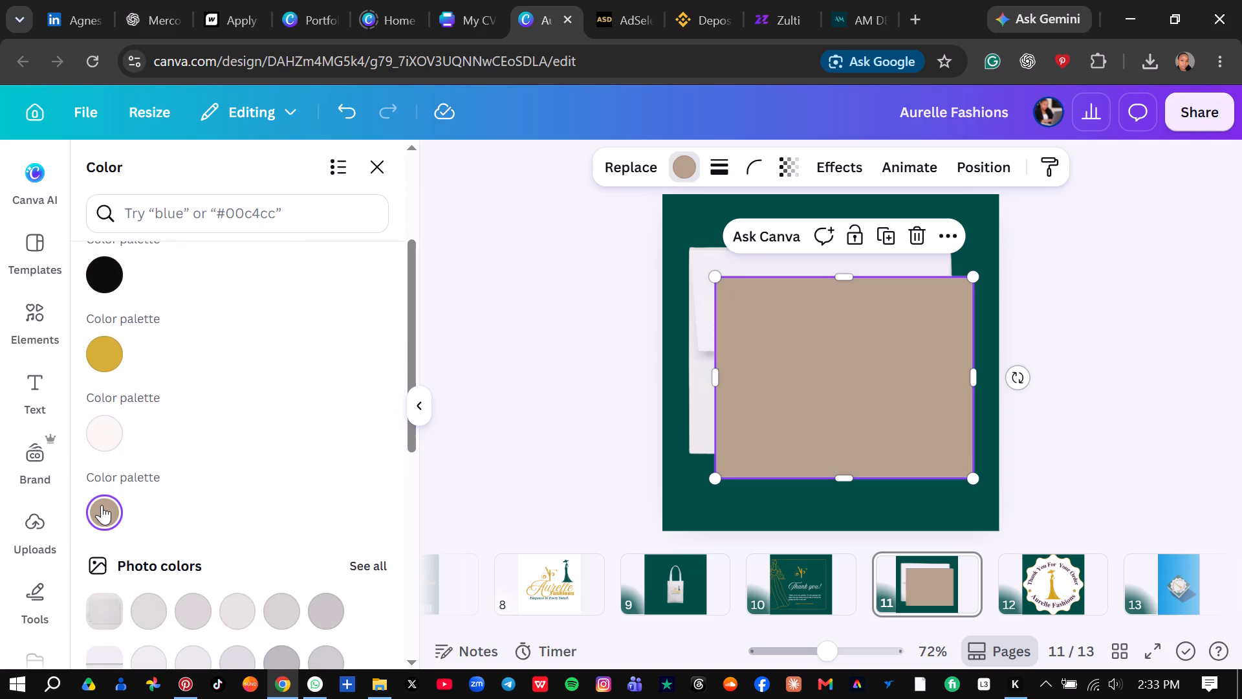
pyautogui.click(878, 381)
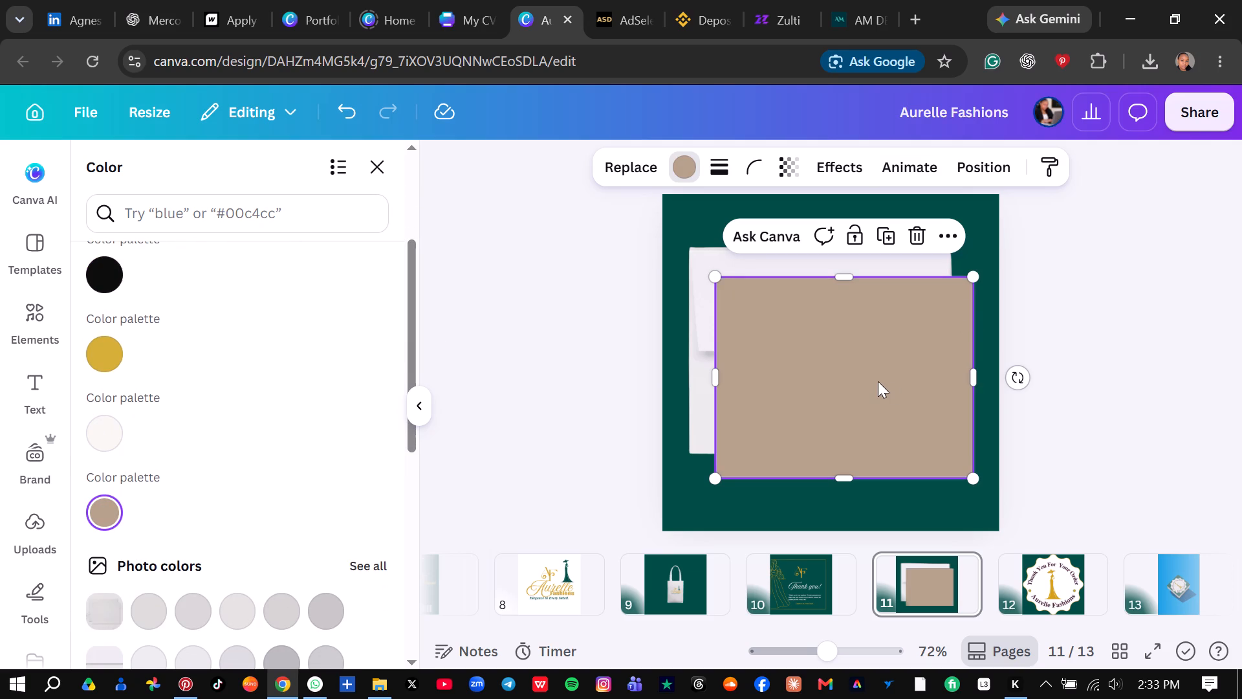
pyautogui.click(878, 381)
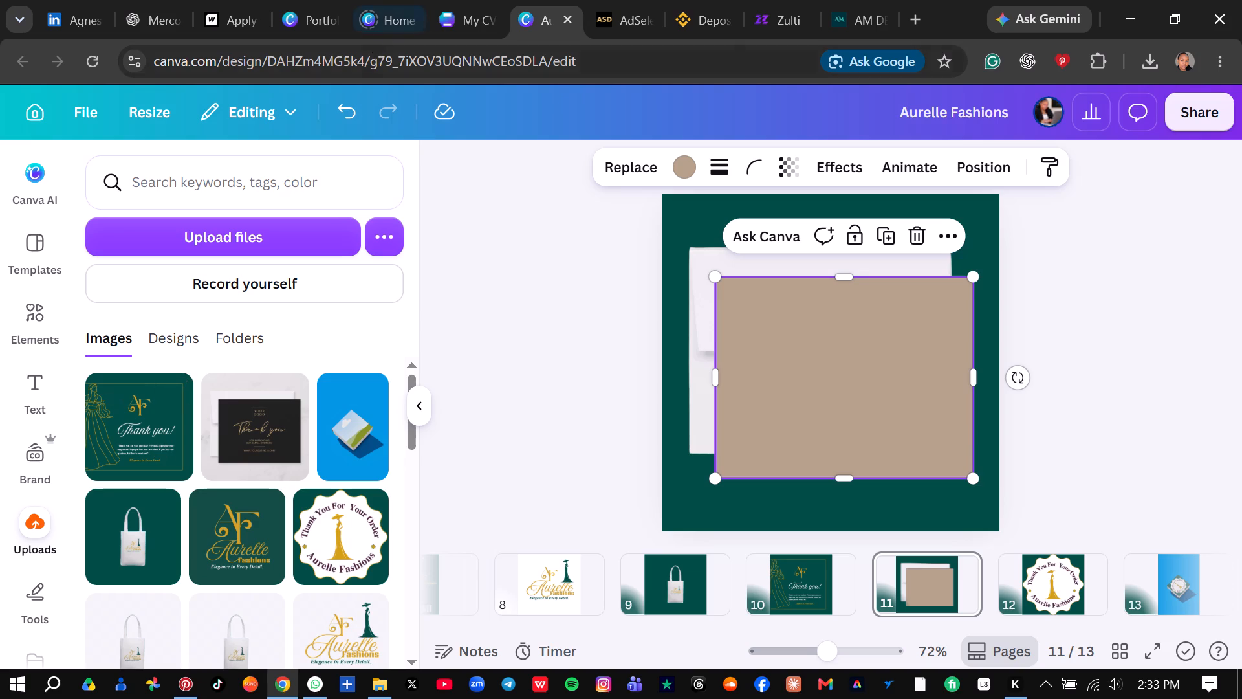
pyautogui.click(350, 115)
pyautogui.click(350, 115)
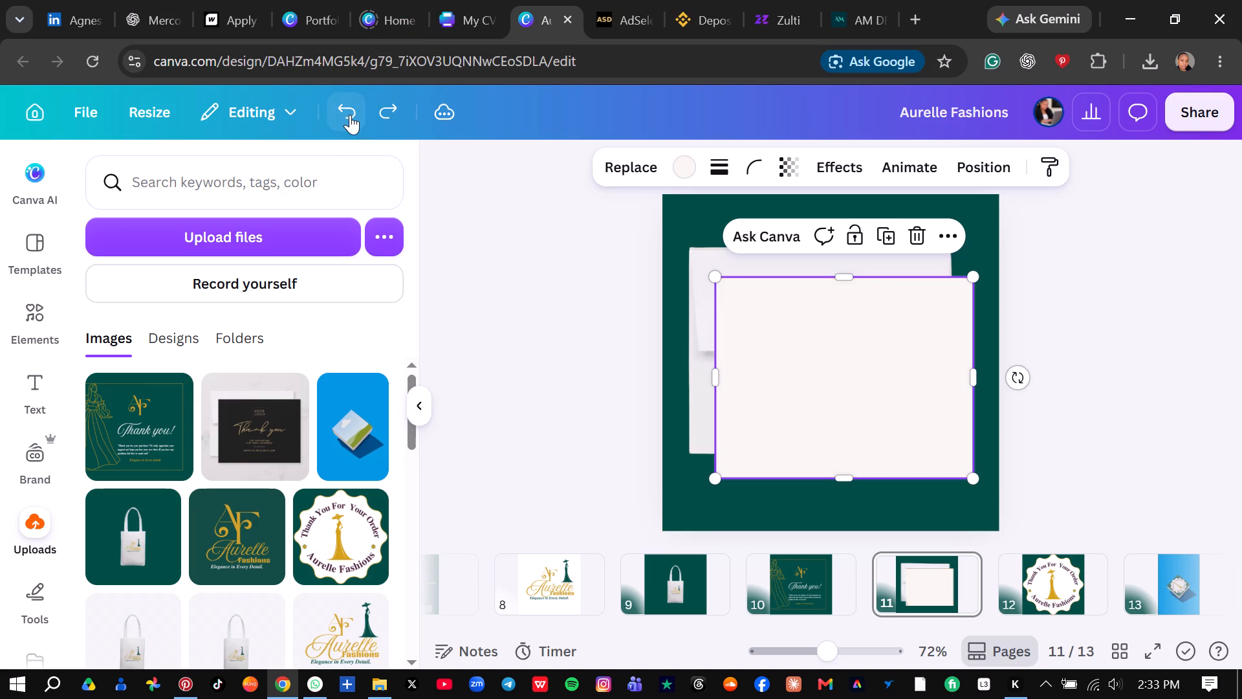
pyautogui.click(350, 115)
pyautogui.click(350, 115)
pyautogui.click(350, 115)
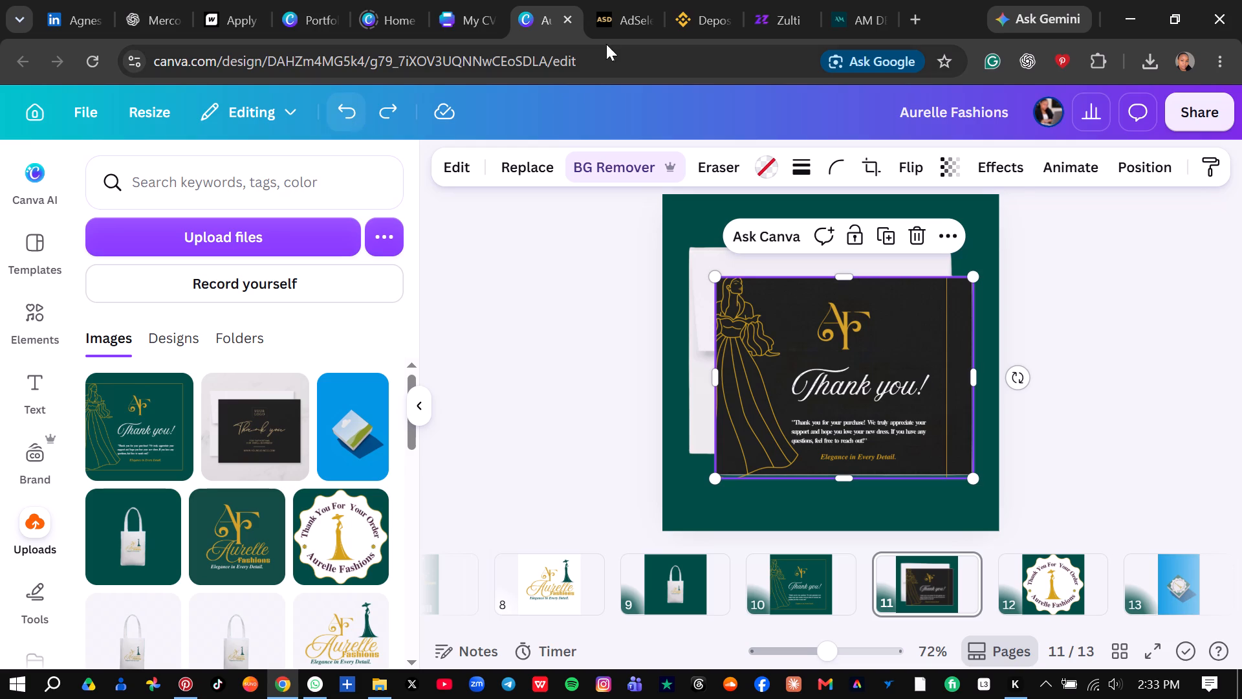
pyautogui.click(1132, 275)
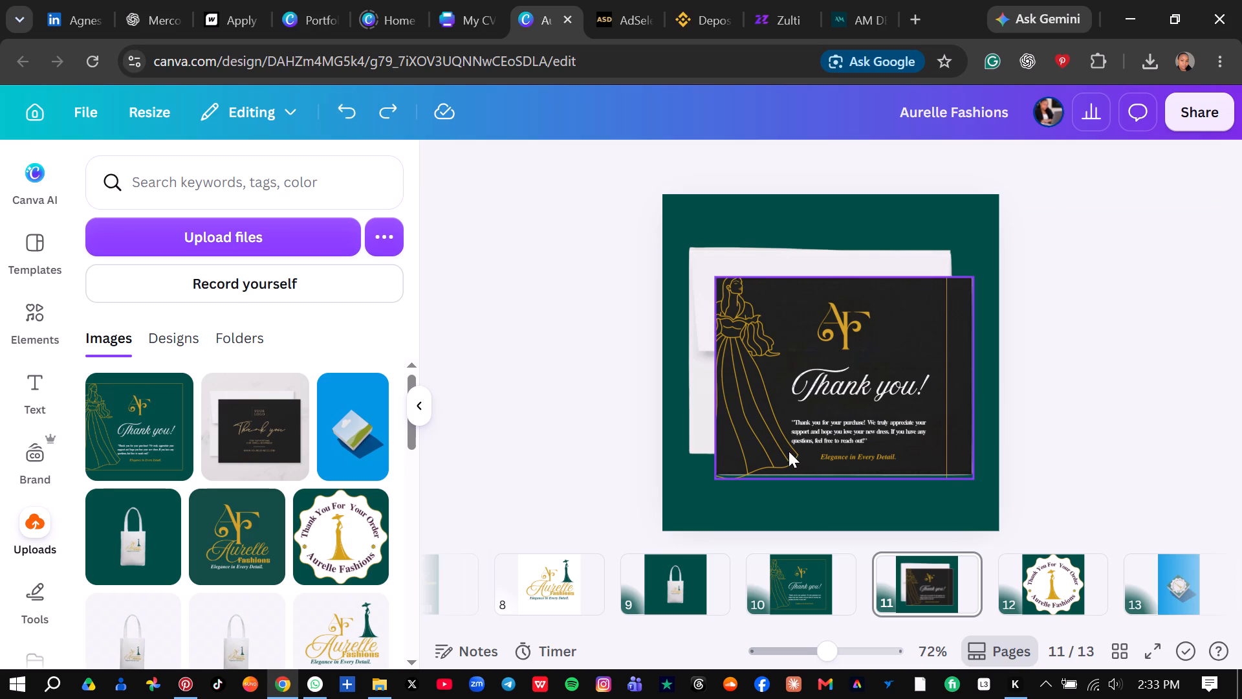
# Adjust the thank-you card frame's bottom and top edges to fit the black card, making it about 3.8 wide by 2.9 high.
pyautogui.click(760, 408)
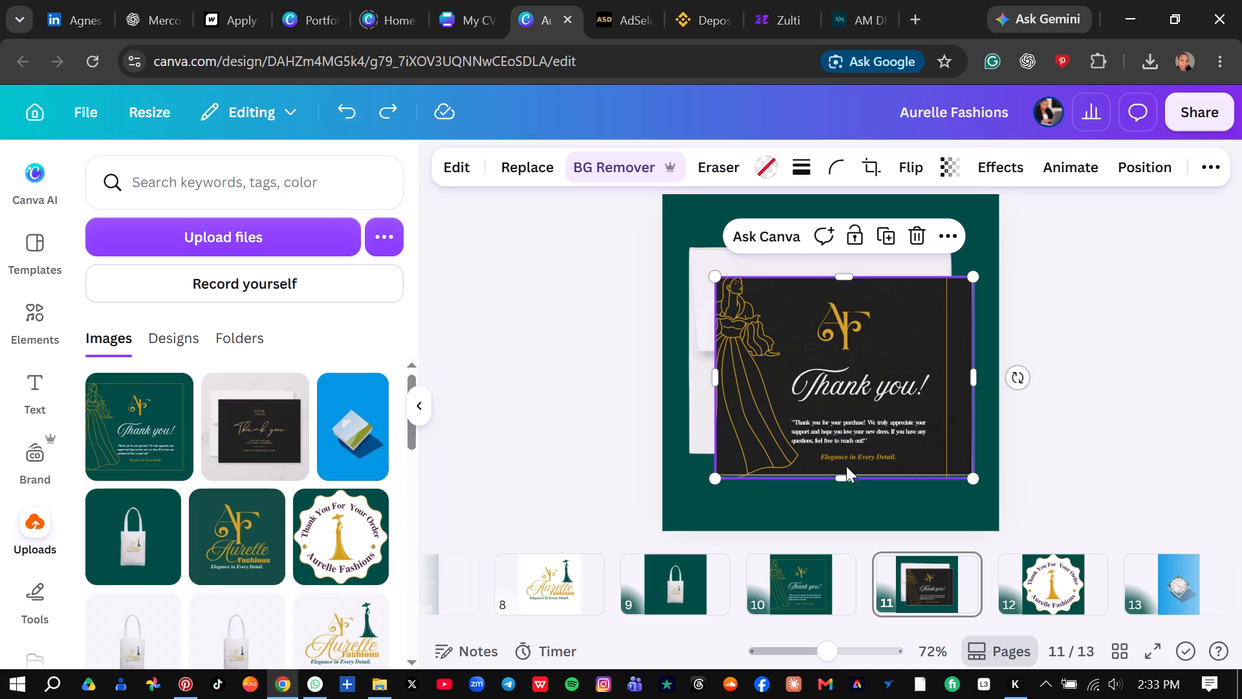
pyautogui.moveTo(846, 476); pyautogui.dragTo(846, 483)
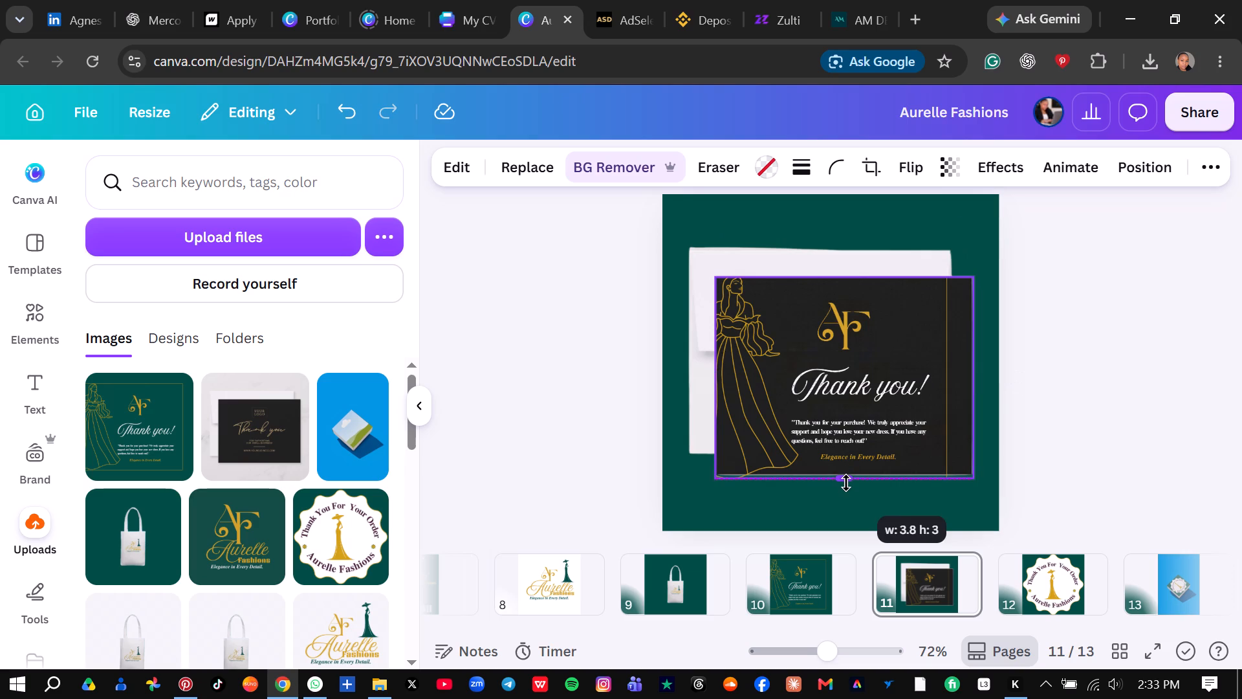
pyautogui.moveTo(846, 483); pyautogui.dragTo(846, 458)
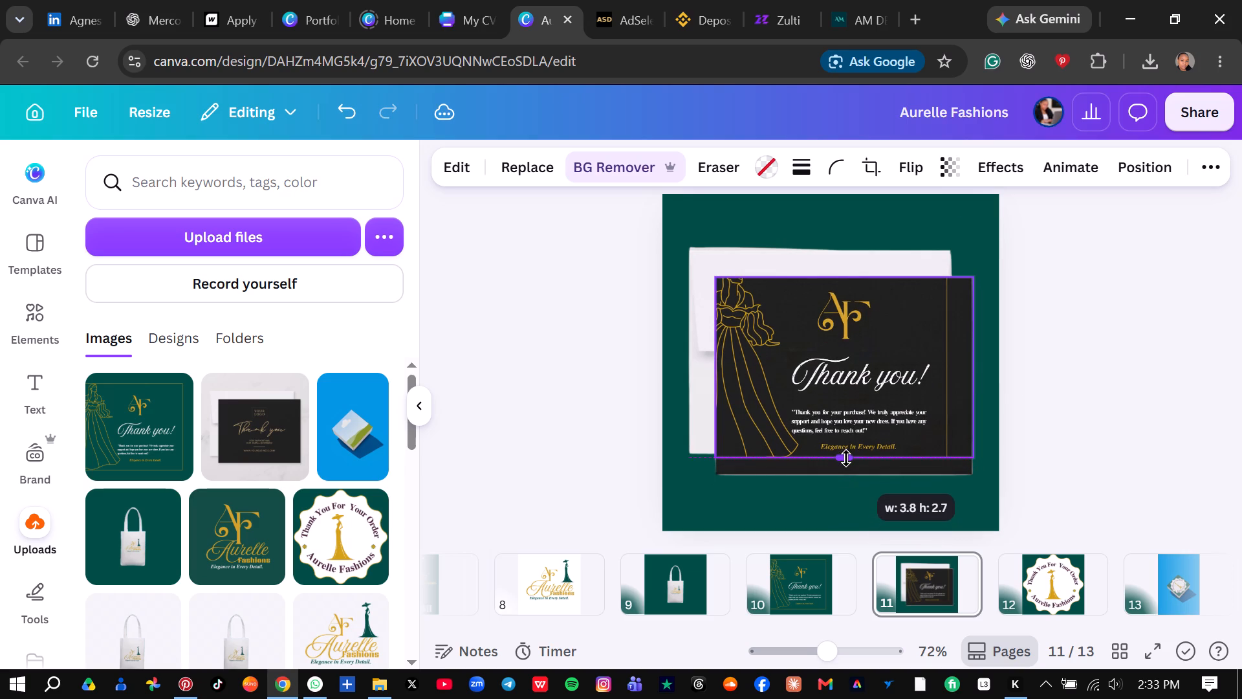
pyautogui.moveTo(846, 458); pyautogui.dragTo(846, 468)
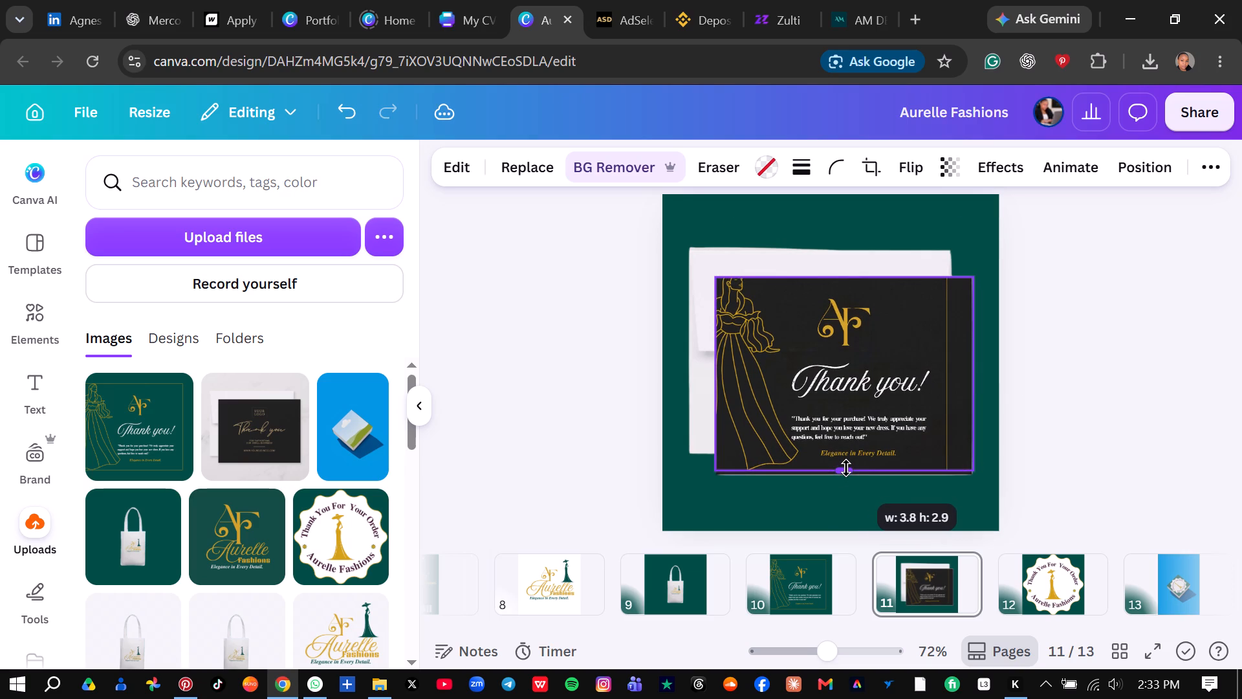
pyautogui.moveTo(846, 468); pyautogui.dragTo(847, 467)
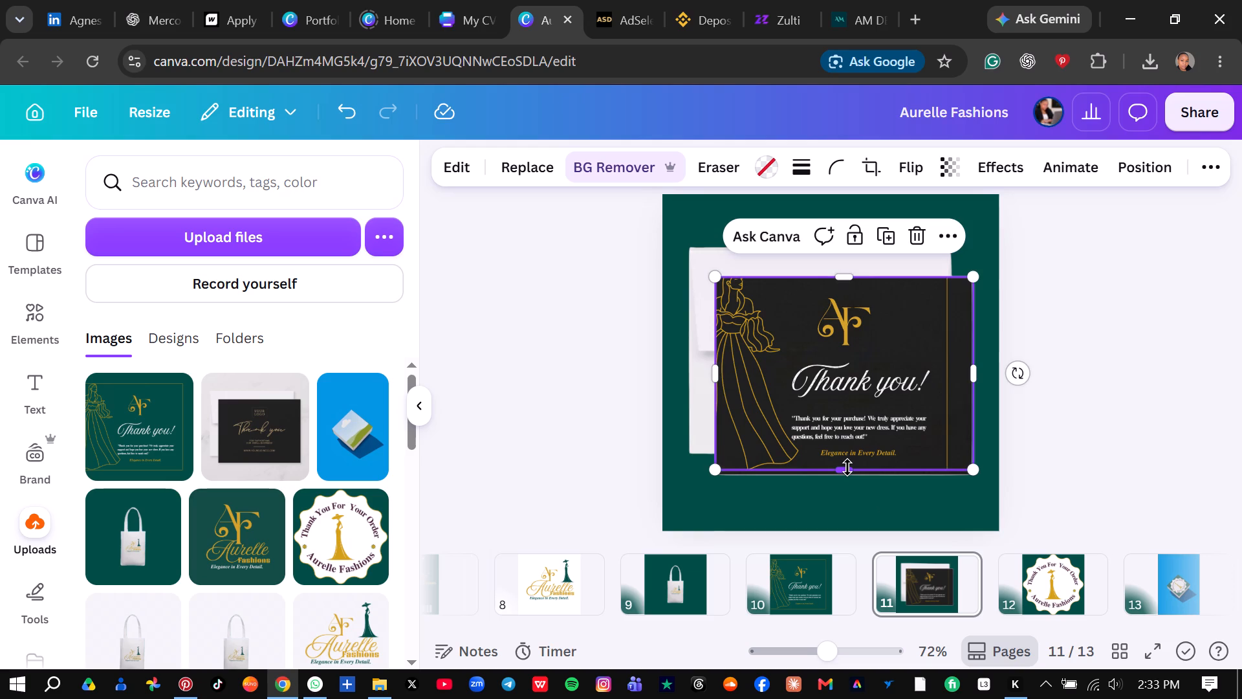
pyautogui.click(848, 274)
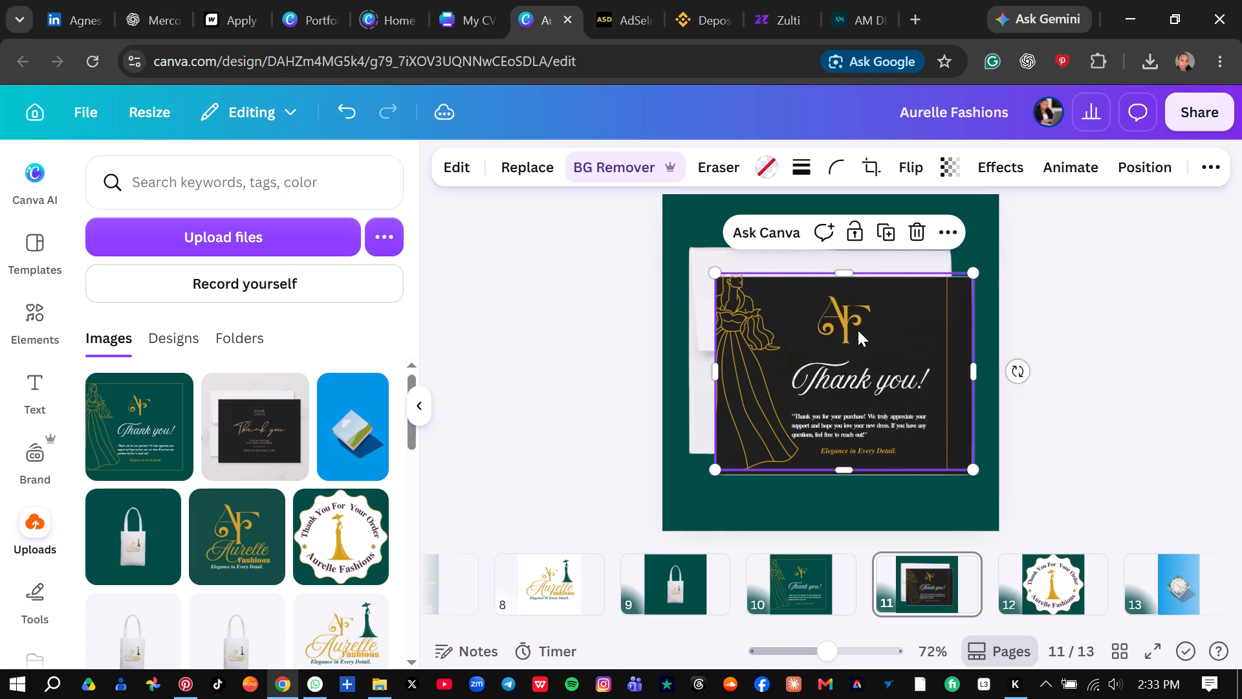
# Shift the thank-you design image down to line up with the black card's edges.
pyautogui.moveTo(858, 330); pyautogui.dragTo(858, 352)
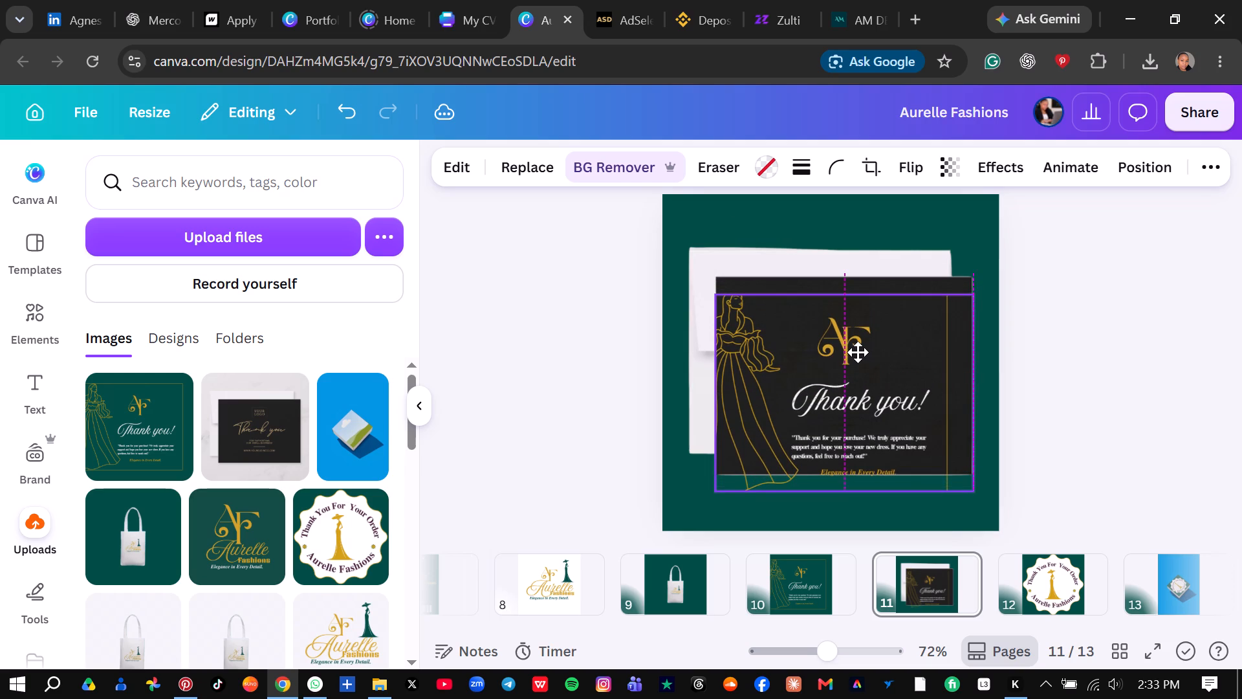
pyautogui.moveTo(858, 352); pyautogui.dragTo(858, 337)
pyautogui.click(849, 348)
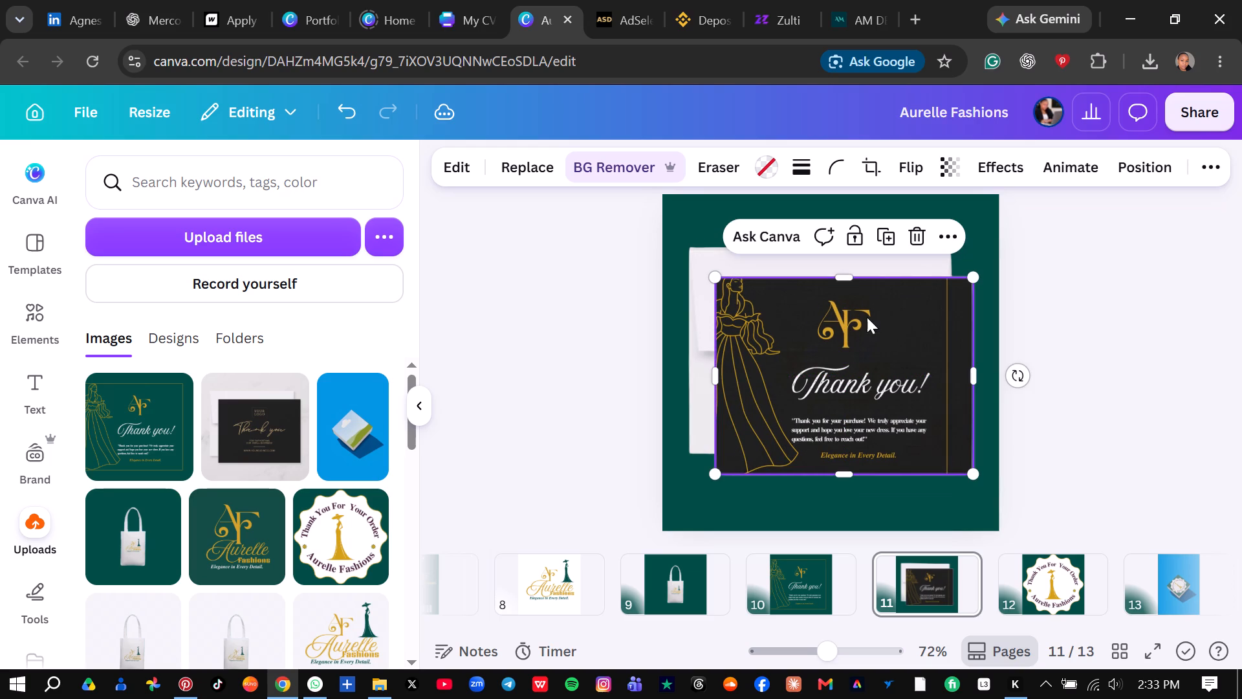
# Delete the thank-you design image from page 11, keeping the blank black card.
pyautogui.click(920, 234)
pyautogui.click(932, 329)
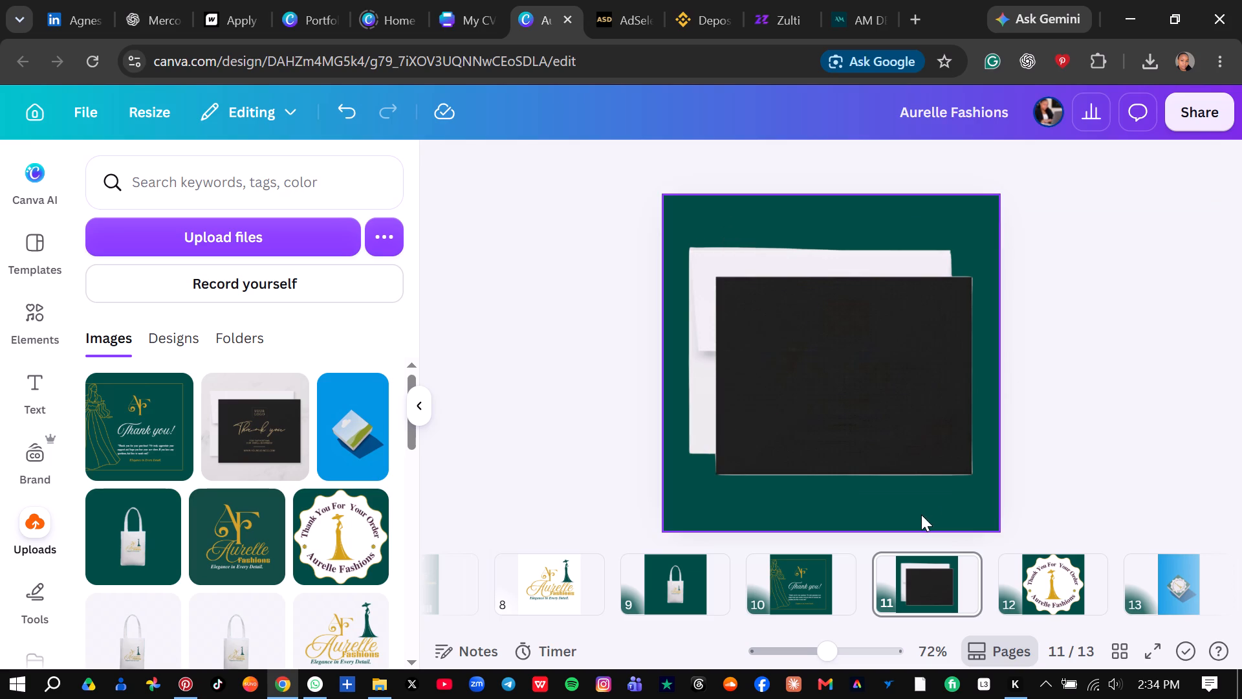
# Group the dress illustration, AF logo, gold border and thank-you texts on page 10.
pyautogui.click(795, 592)
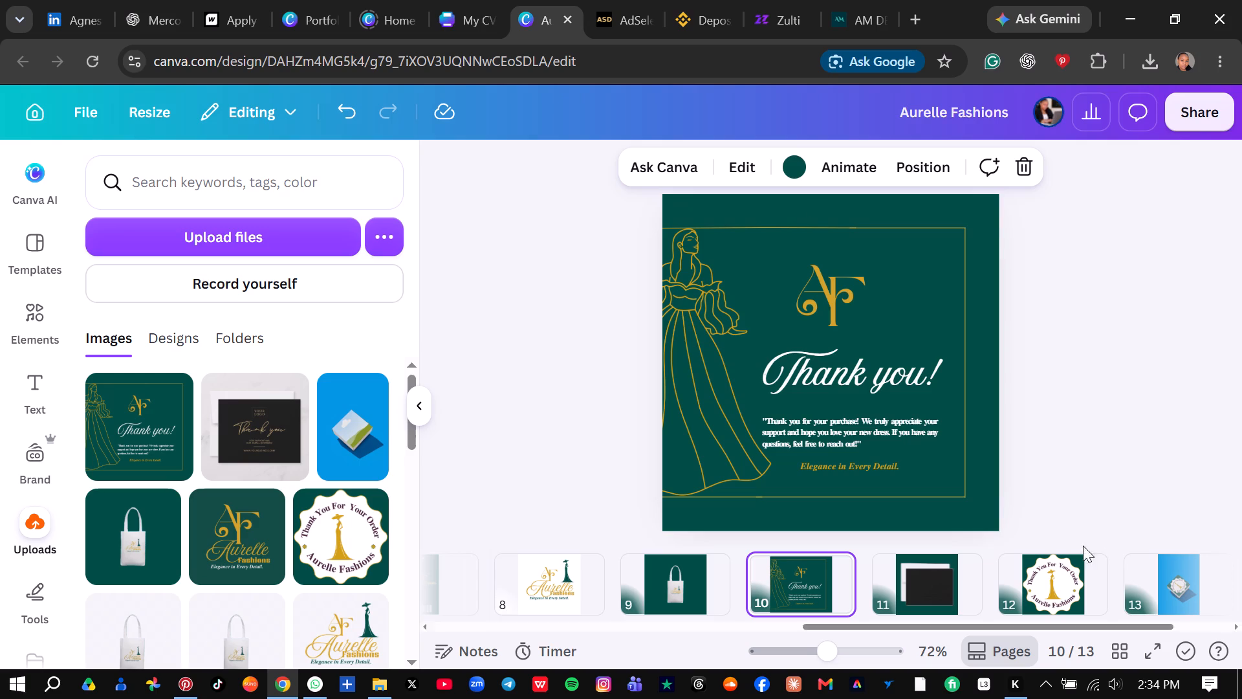
pyautogui.moveTo(1052, 521); pyautogui.dragTo(625, 216)
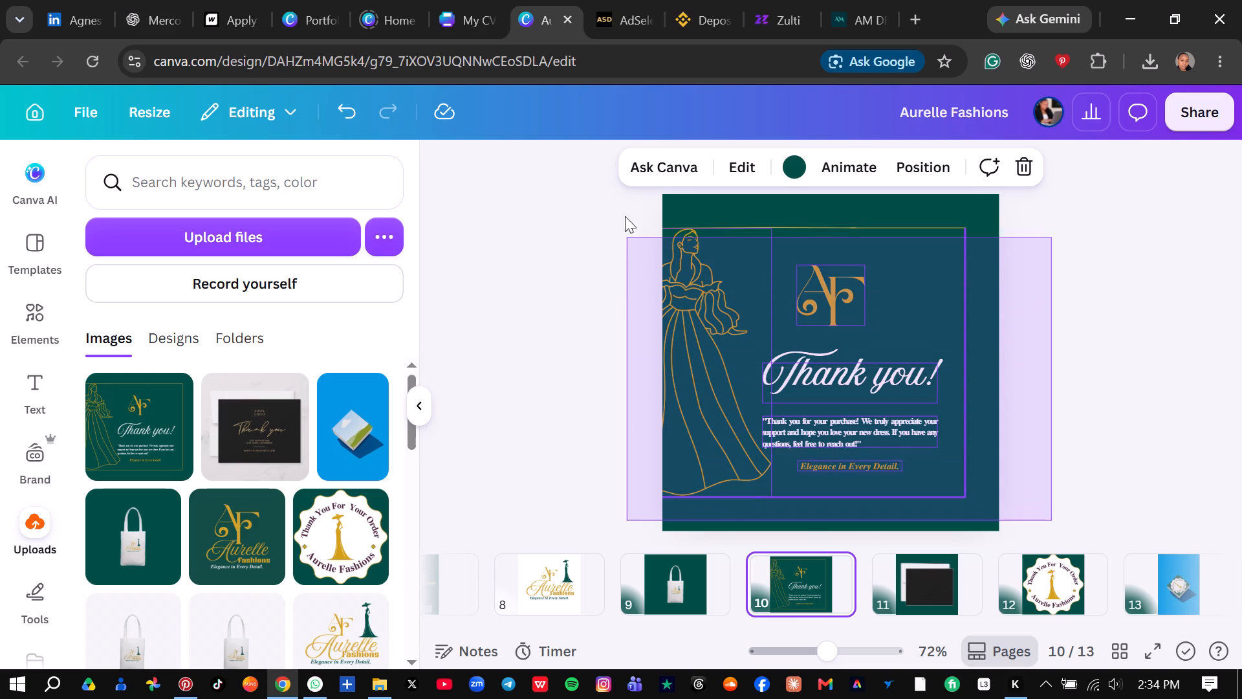
pyautogui.moveTo(625, 216); pyautogui.dragTo(606, 222)
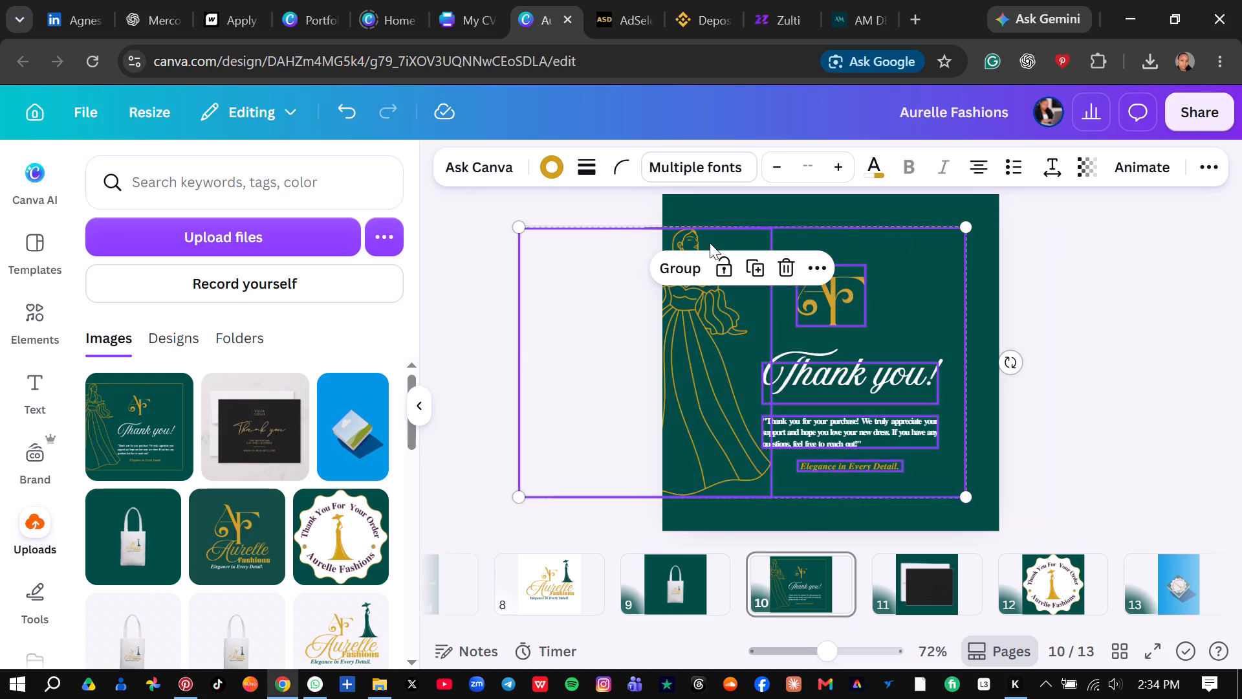
pyautogui.click(685, 276)
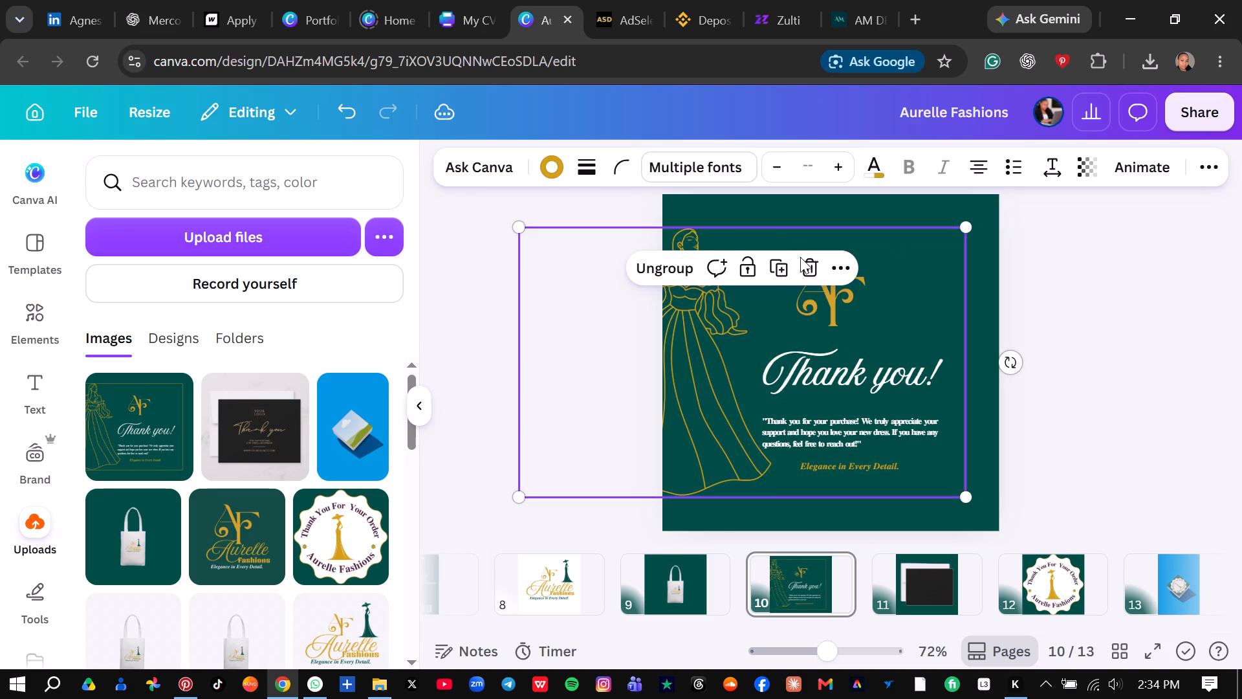
# Duplicate the grouped thank-you design and move the copy onto page 11.
pyautogui.click(770, 272)
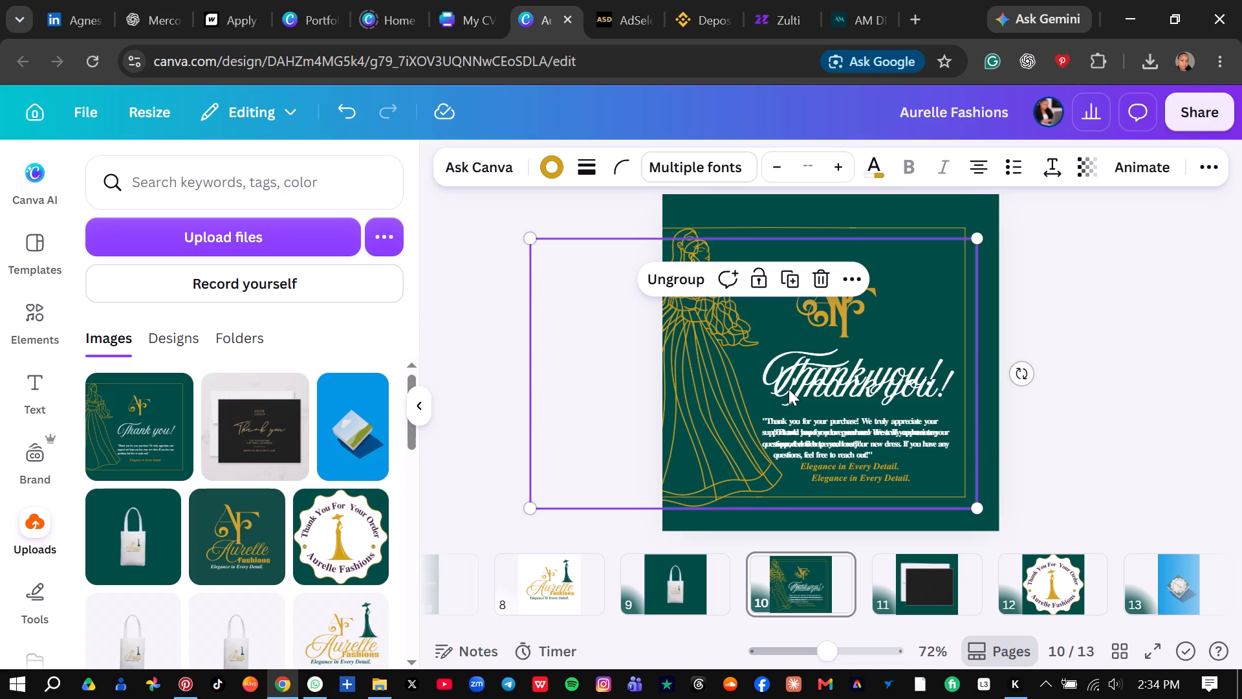
pyautogui.moveTo(789, 389); pyautogui.dragTo(921, 590)
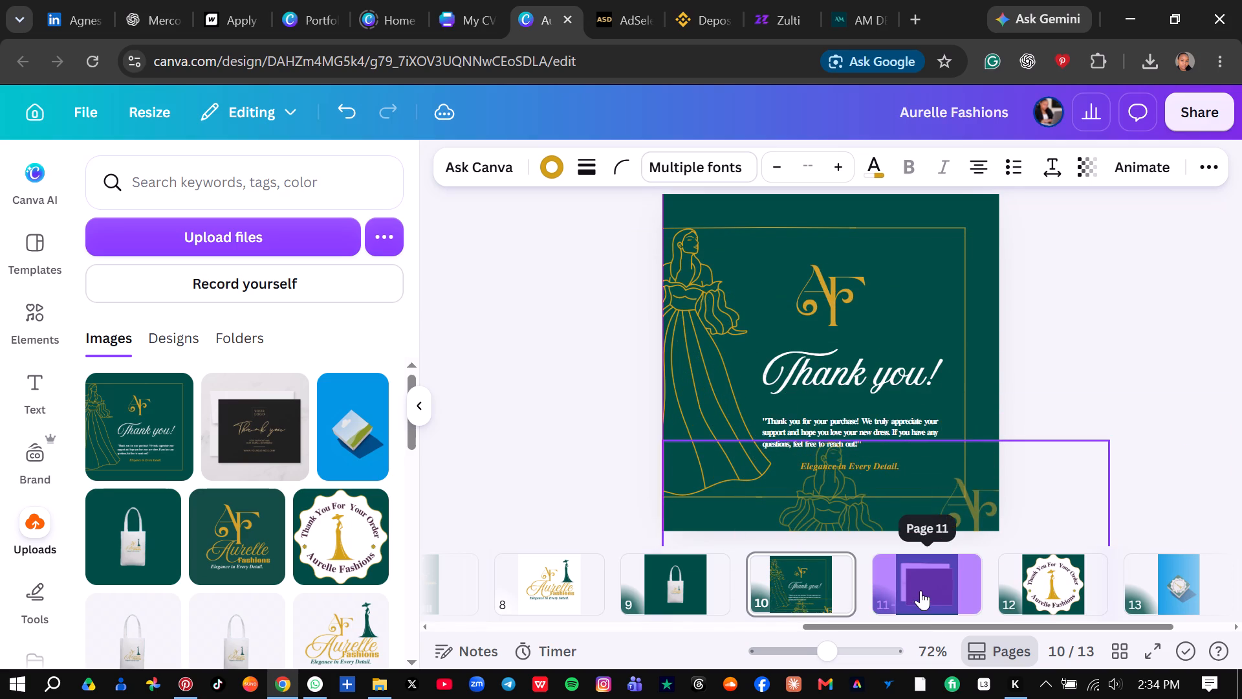
pyautogui.moveTo(921, 590); pyautogui.dragTo(873, 414)
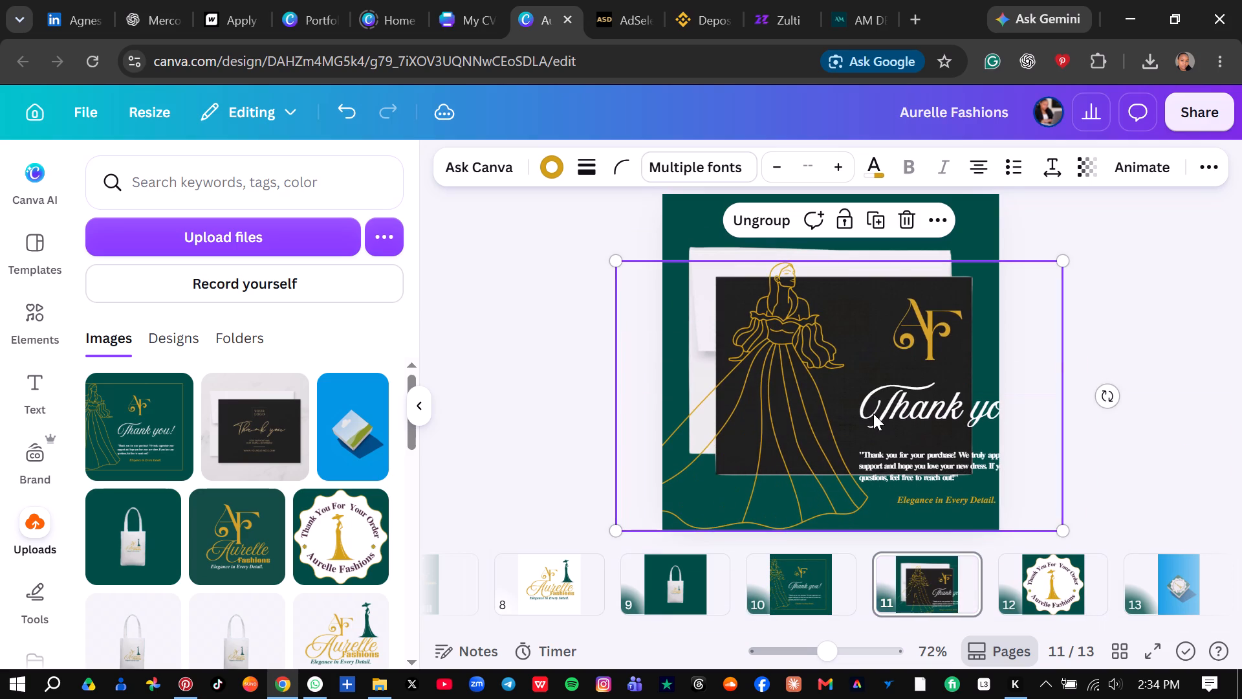
# Scale down the grouped thank-you design and centre it inside the black card on page 11.
pyautogui.moveTo(1060, 260); pyautogui.dragTo(1059, 261)
pyautogui.moveTo(1059, 261); pyautogui.dragTo(886, 331)
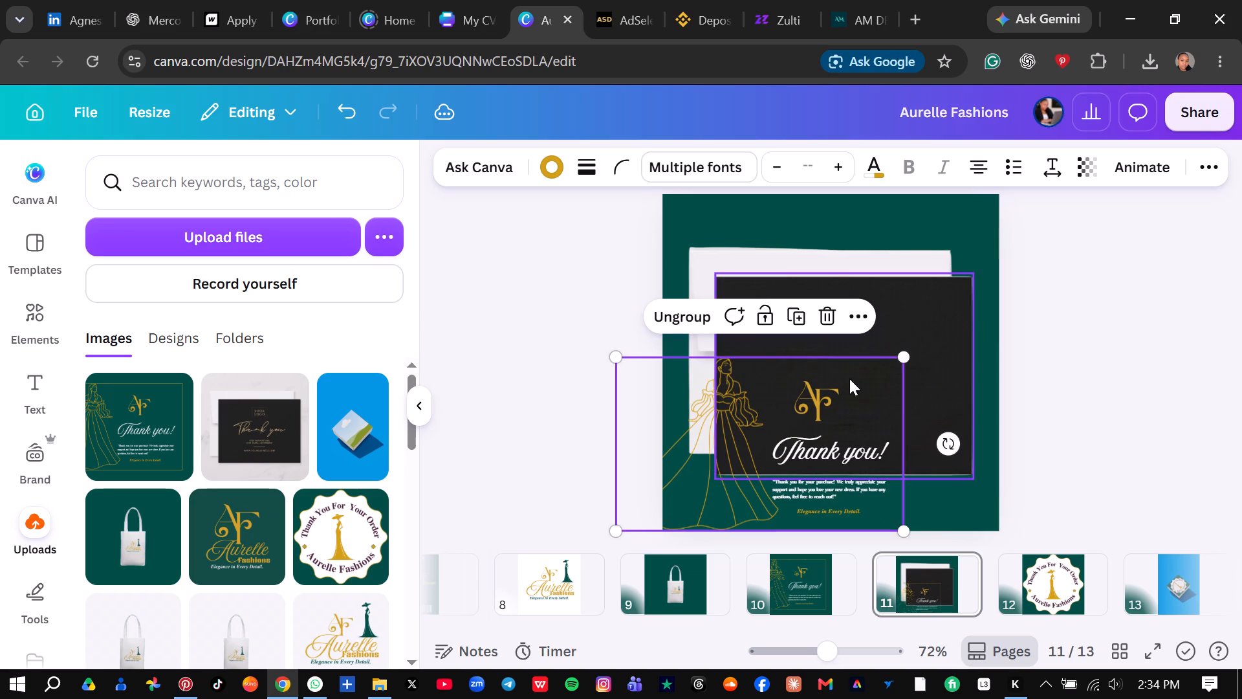
pyautogui.moveTo(757, 465); pyautogui.dragTo(824, 389)
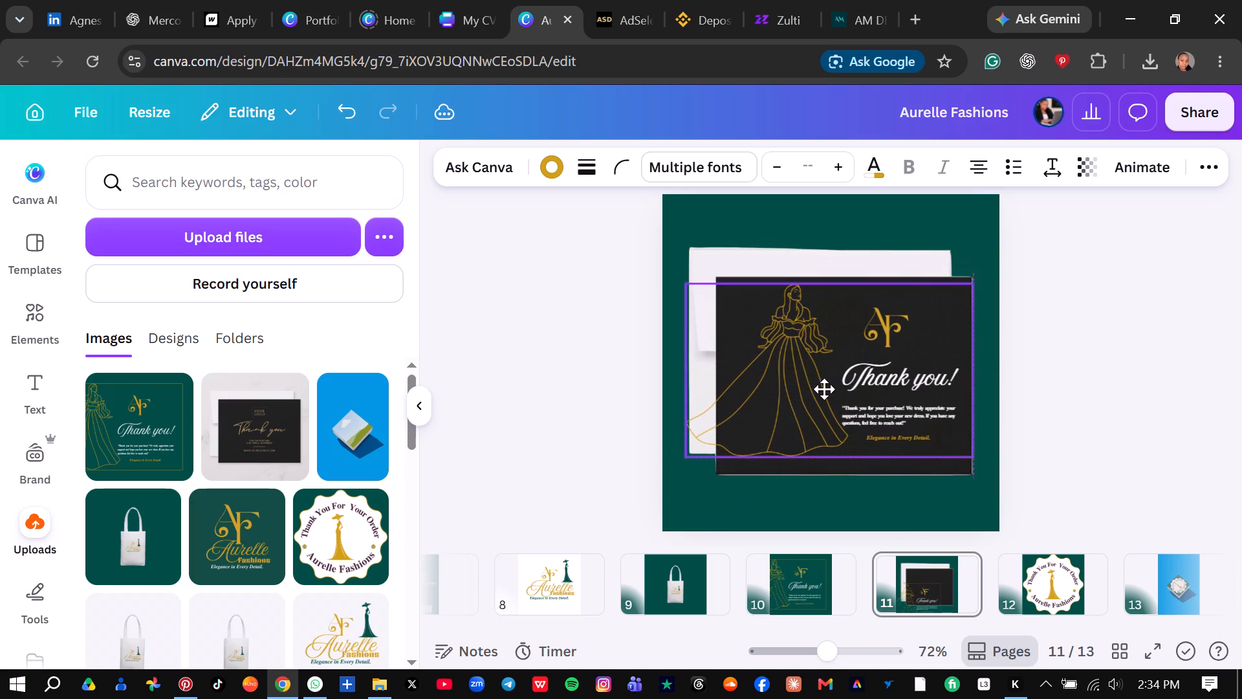
pyautogui.moveTo(824, 389); pyautogui.dragTo(829, 385)
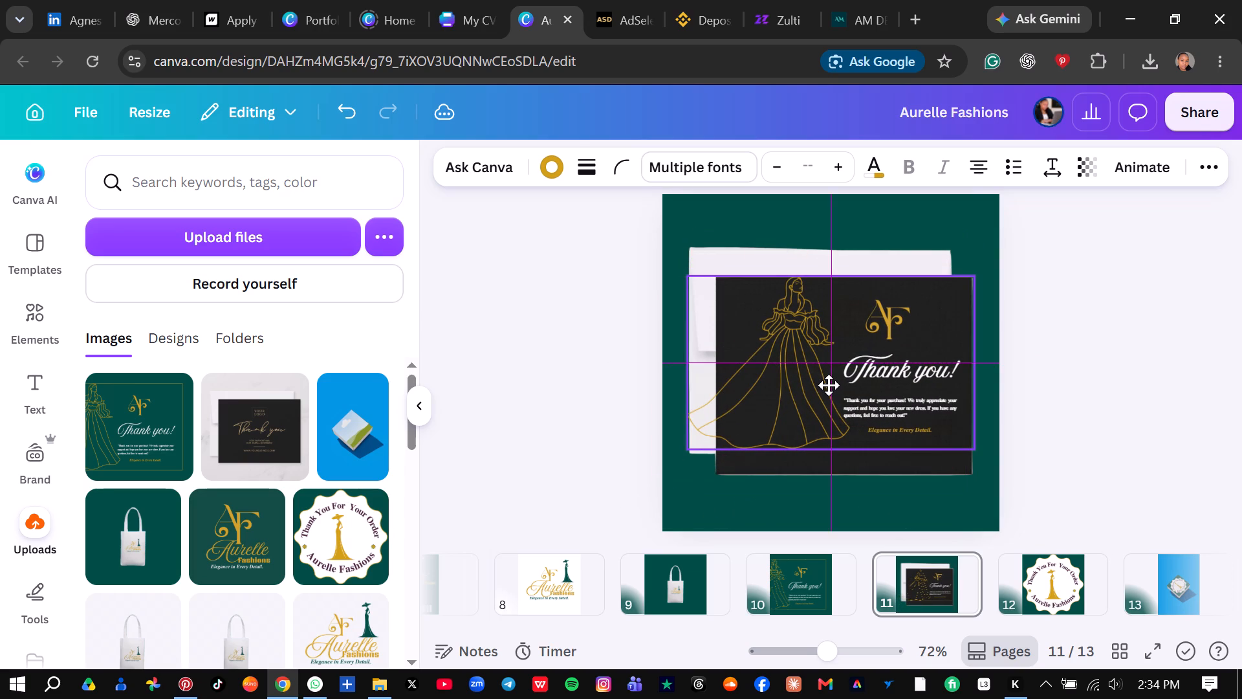
pyautogui.moveTo(829, 385); pyautogui.dragTo(829, 403)
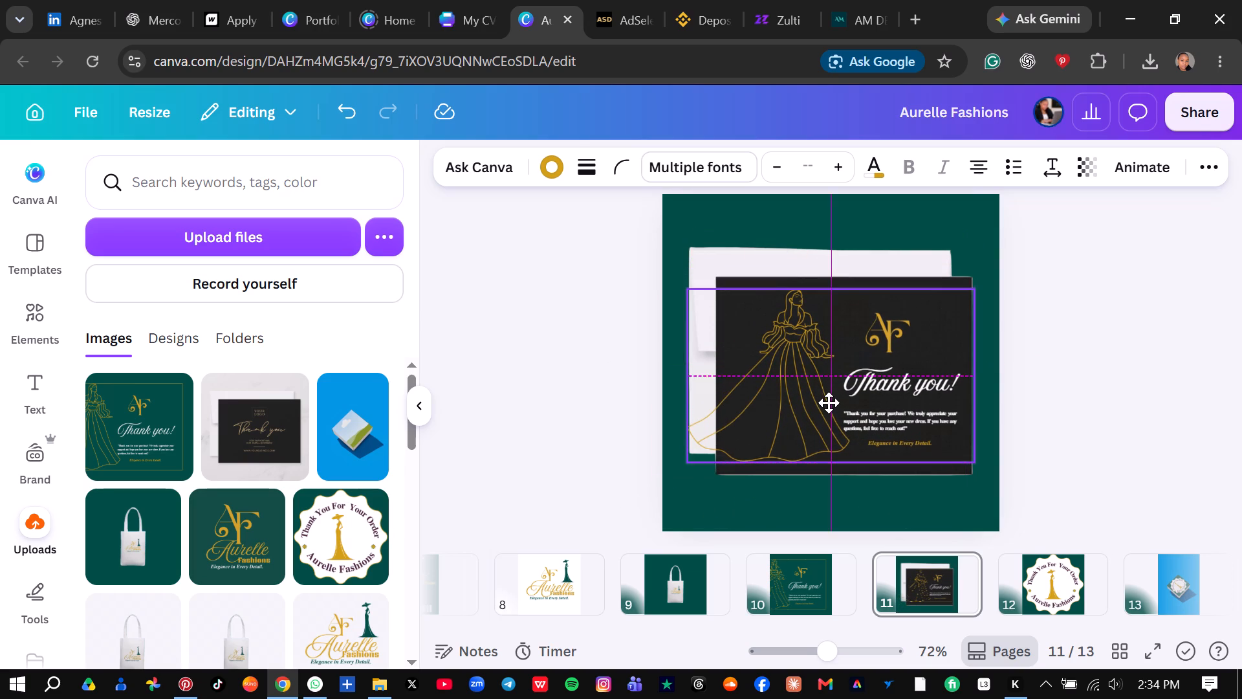
pyautogui.moveTo(829, 403); pyautogui.dragTo(836, 414)
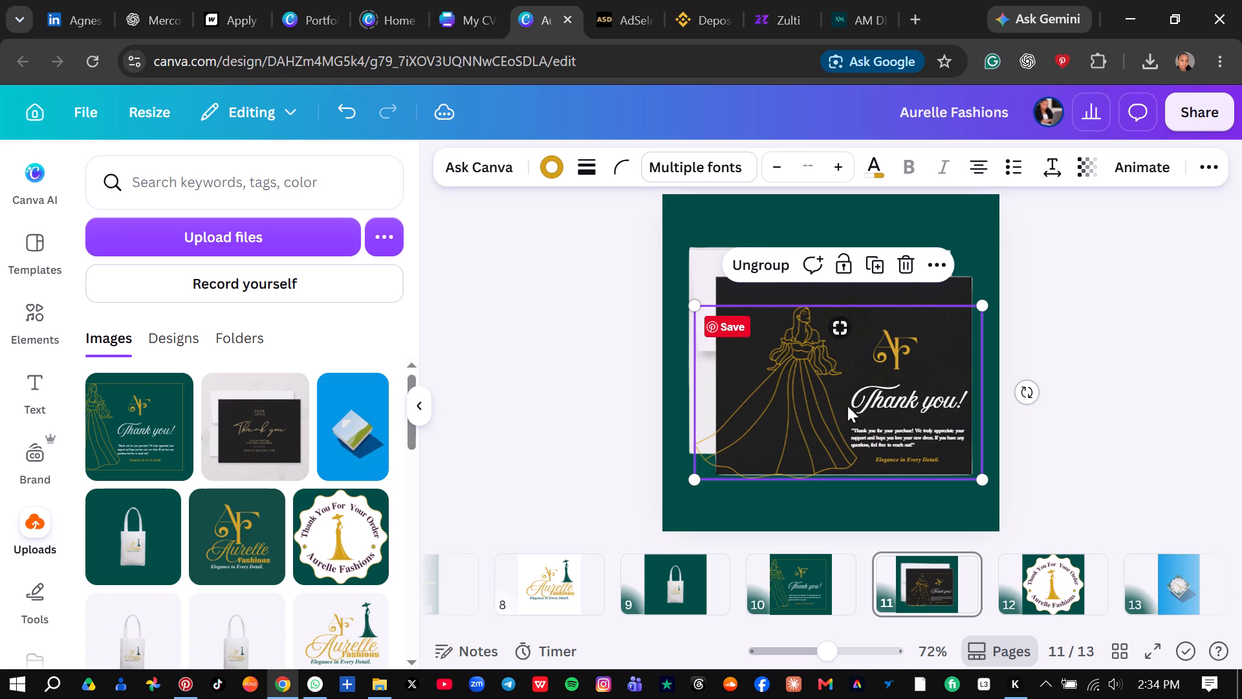
pyautogui.moveTo(871, 388); pyautogui.dragTo(860, 371)
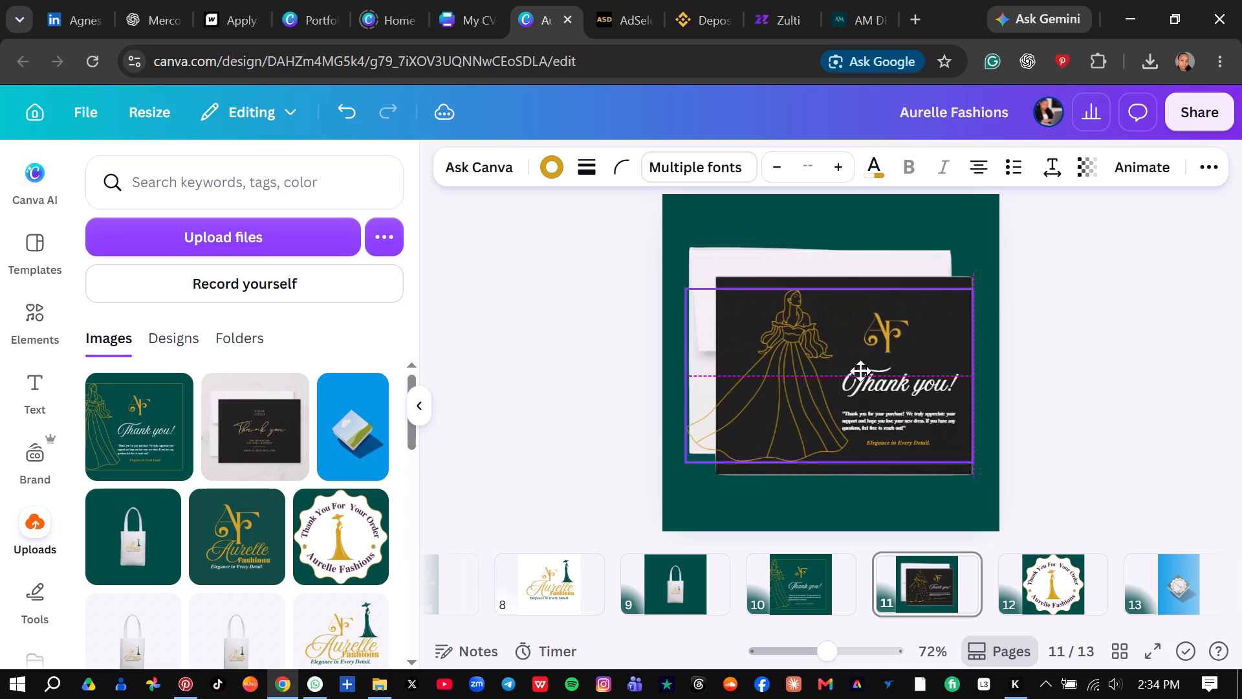
pyautogui.moveTo(860, 371); pyautogui.dragTo(862, 383)
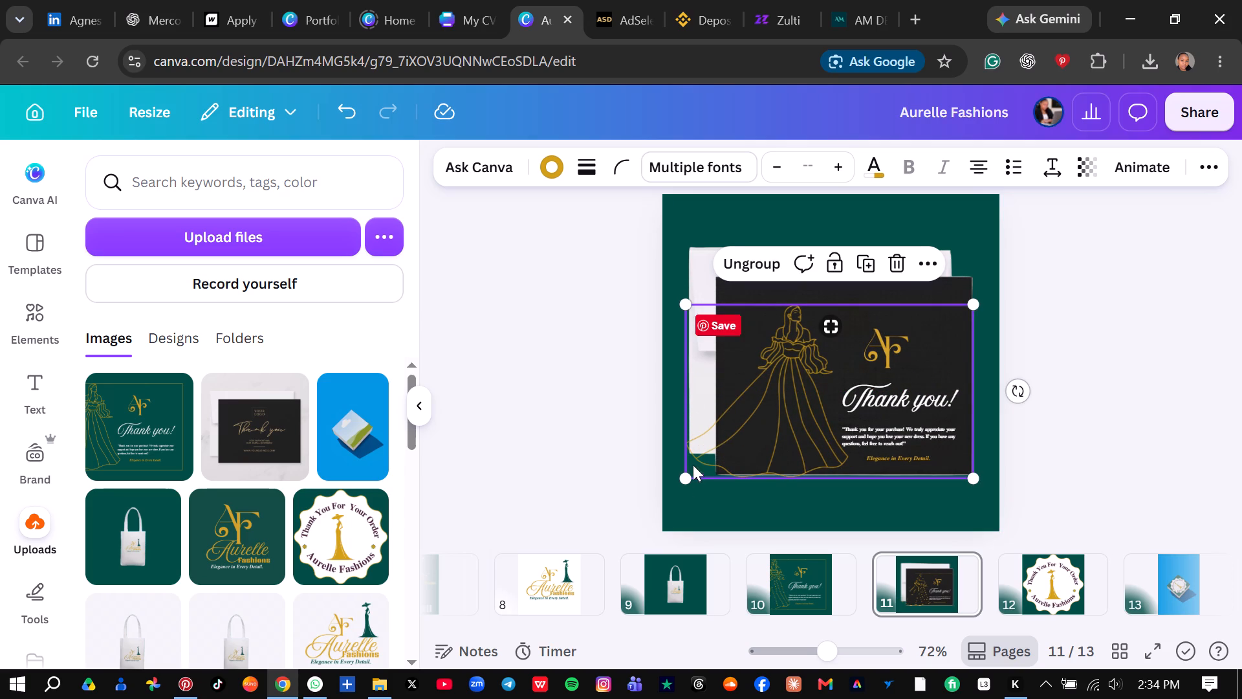
pyautogui.moveTo(685, 476); pyautogui.dragTo(727, 458)
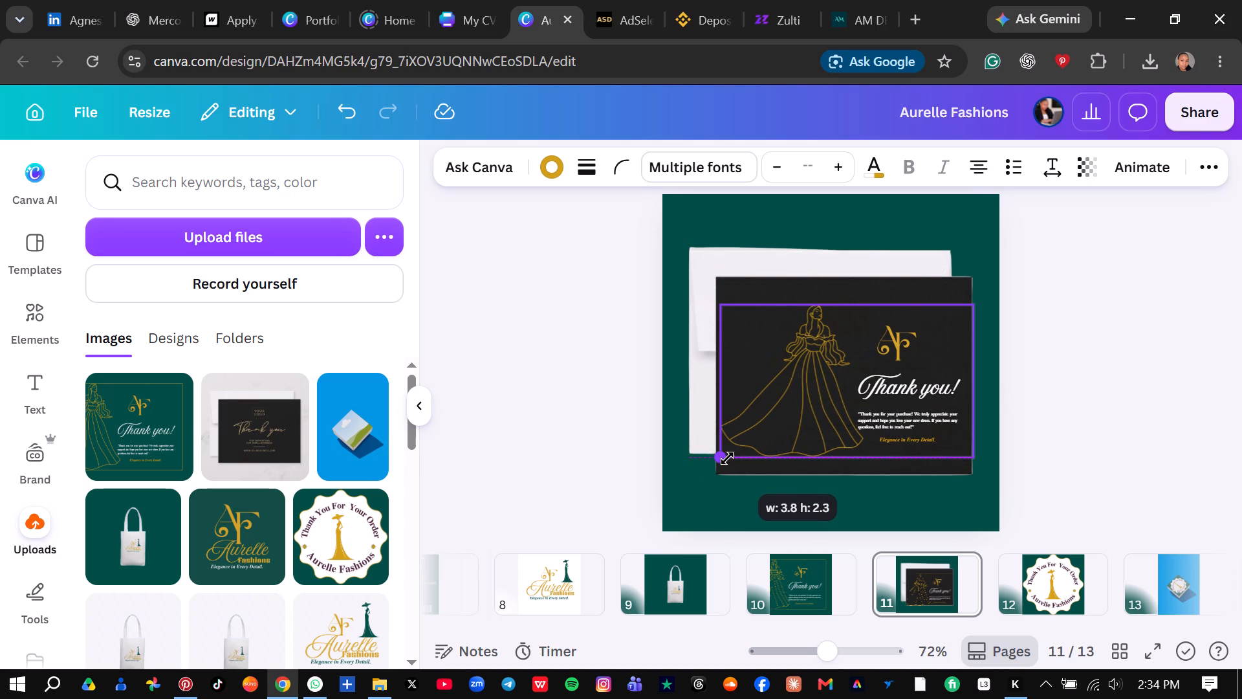
pyautogui.moveTo(727, 458); pyautogui.dragTo(738, 453)
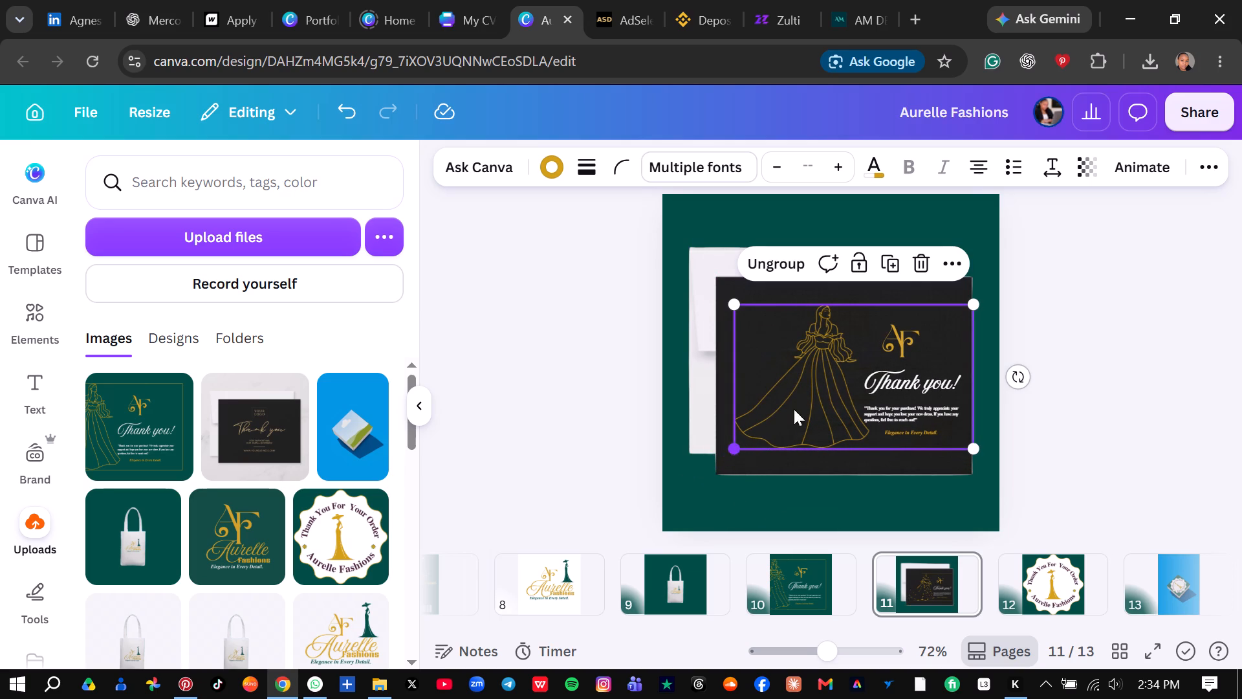
pyautogui.moveTo(851, 388); pyautogui.dragTo(831, 363)
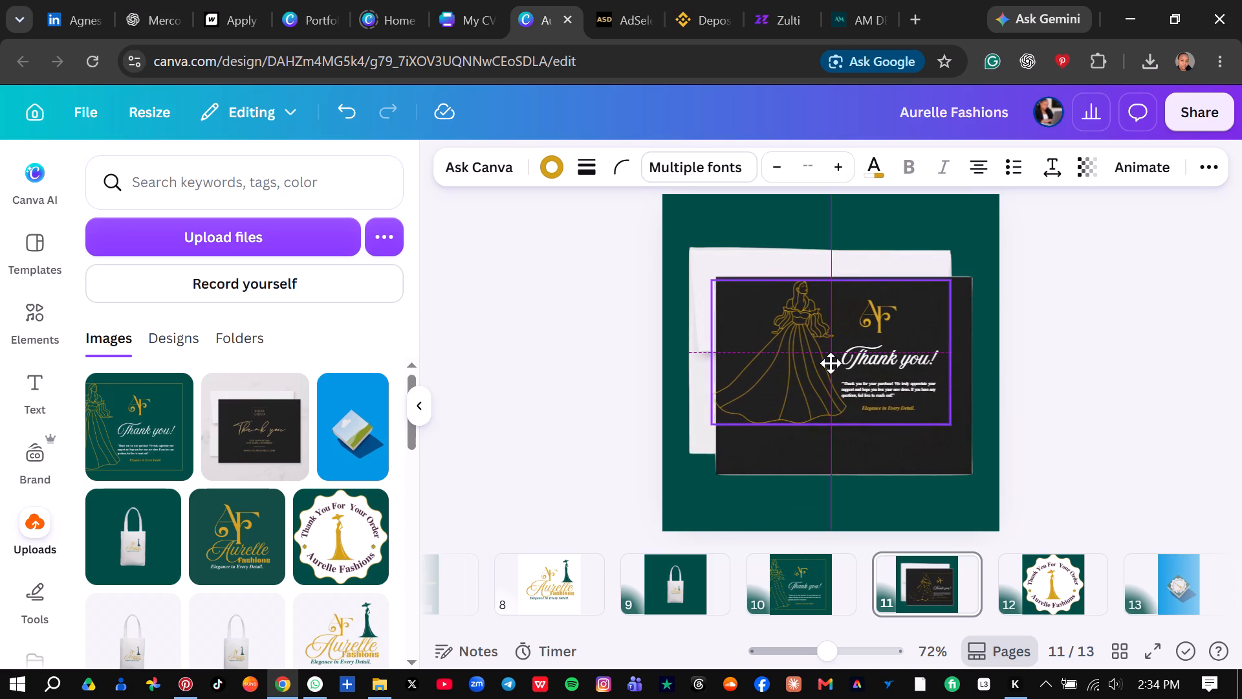
pyautogui.moveTo(831, 363); pyautogui.dragTo(842, 384)
pyautogui.click(1104, 324)
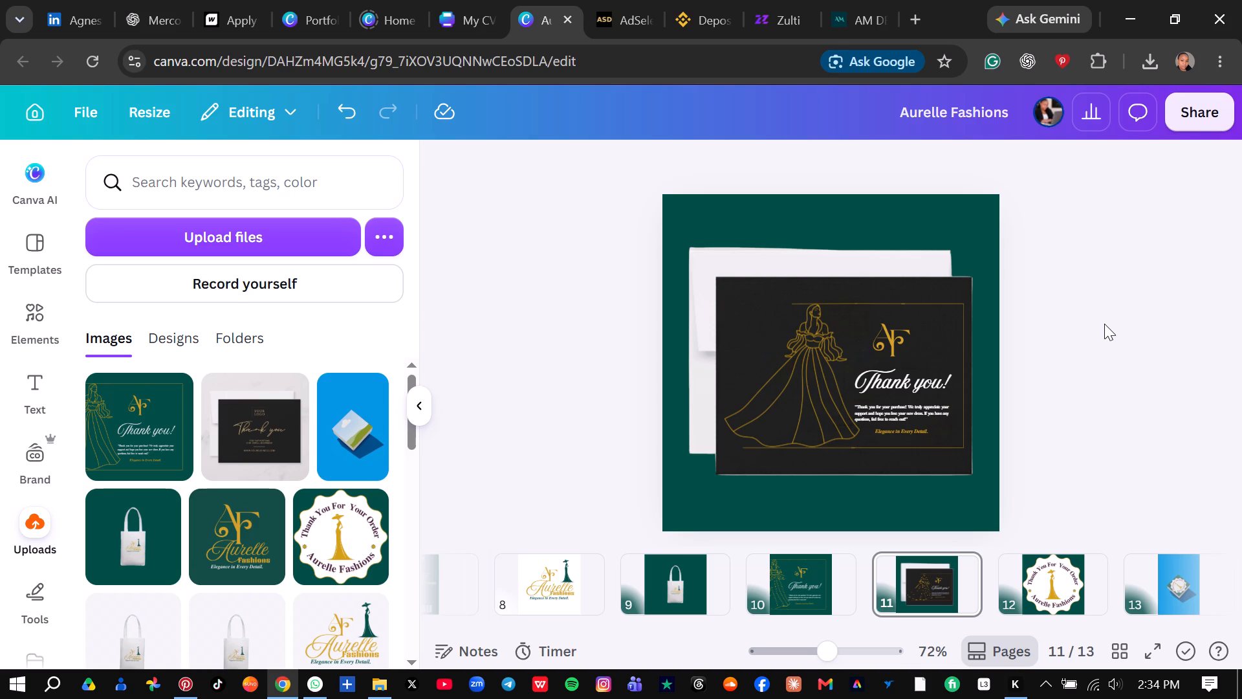
# Enlarge the thank-you group from its corners so it spans the full width of the black card.
pyautogui.click(810, 368)
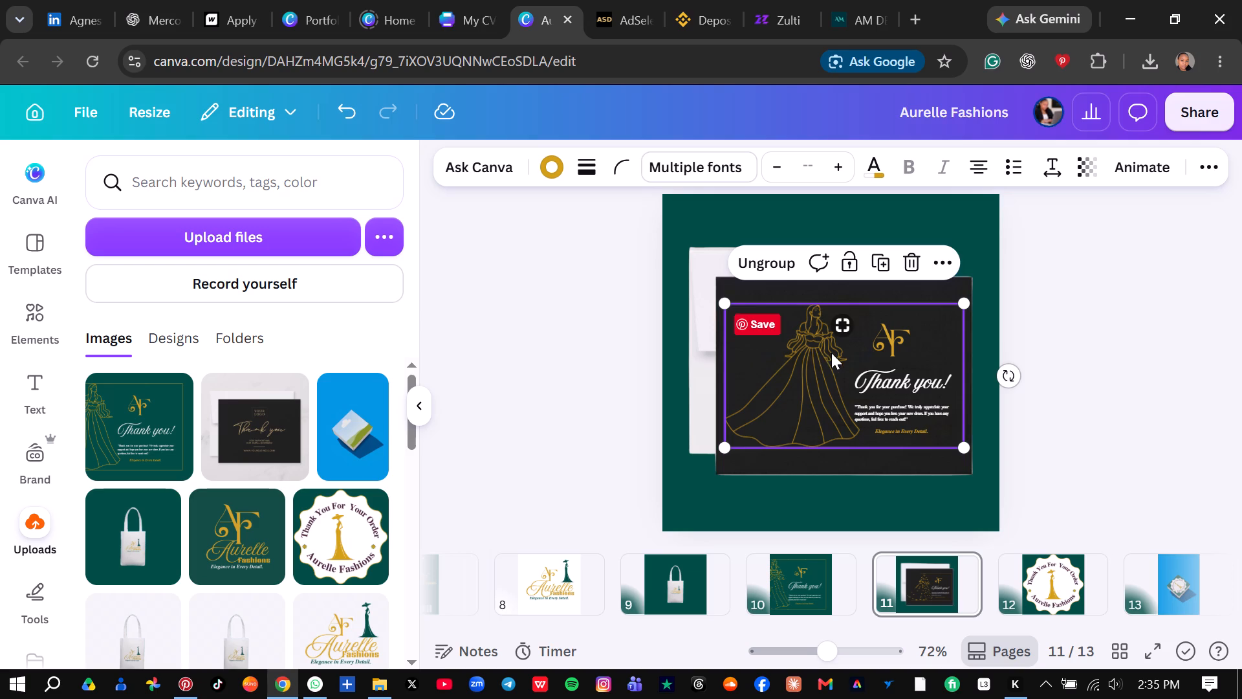
pyautogui.moveTo(963, 304); pyautogui.dragTo(965, 289)
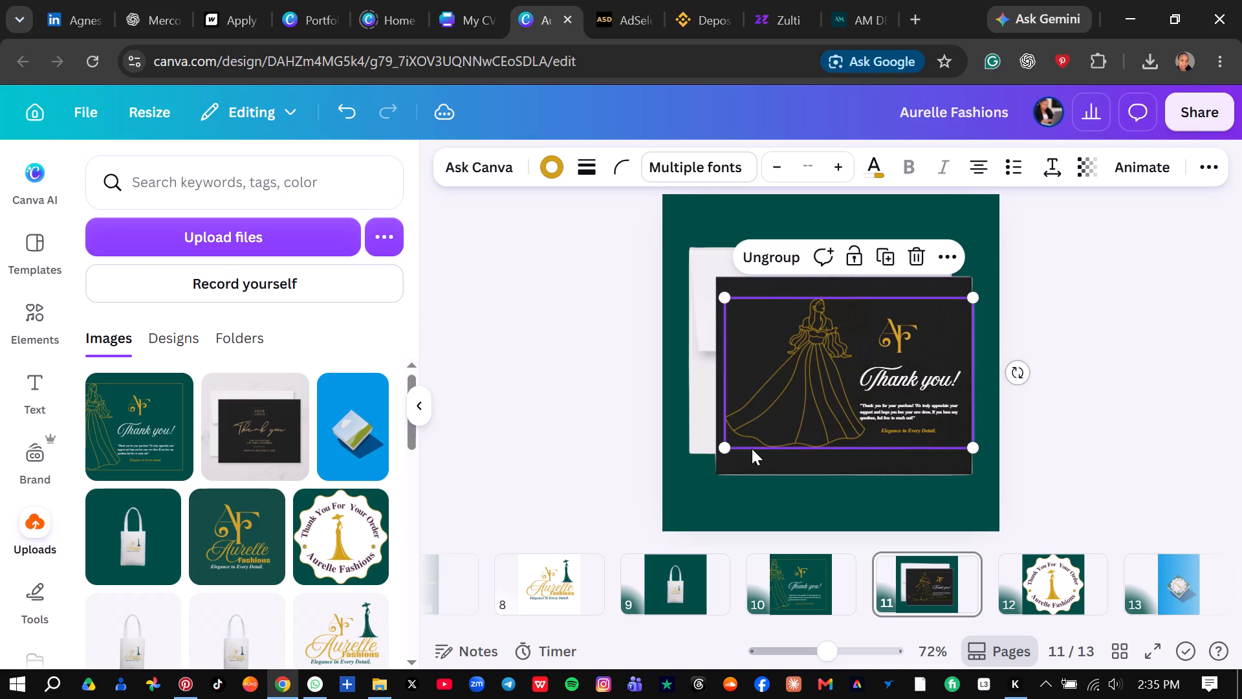
pyautogui.moveTo(728, 447); pyautogui.dragTo(720, 454)
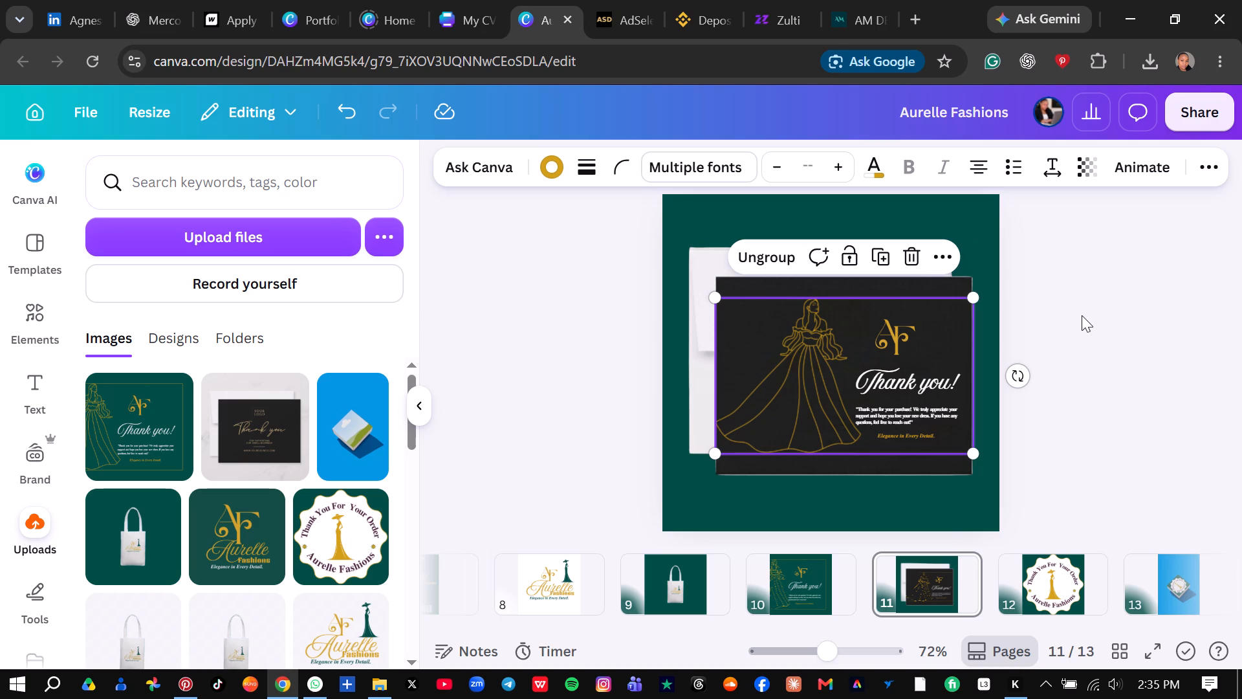
pyautogui.click(1077, 319)
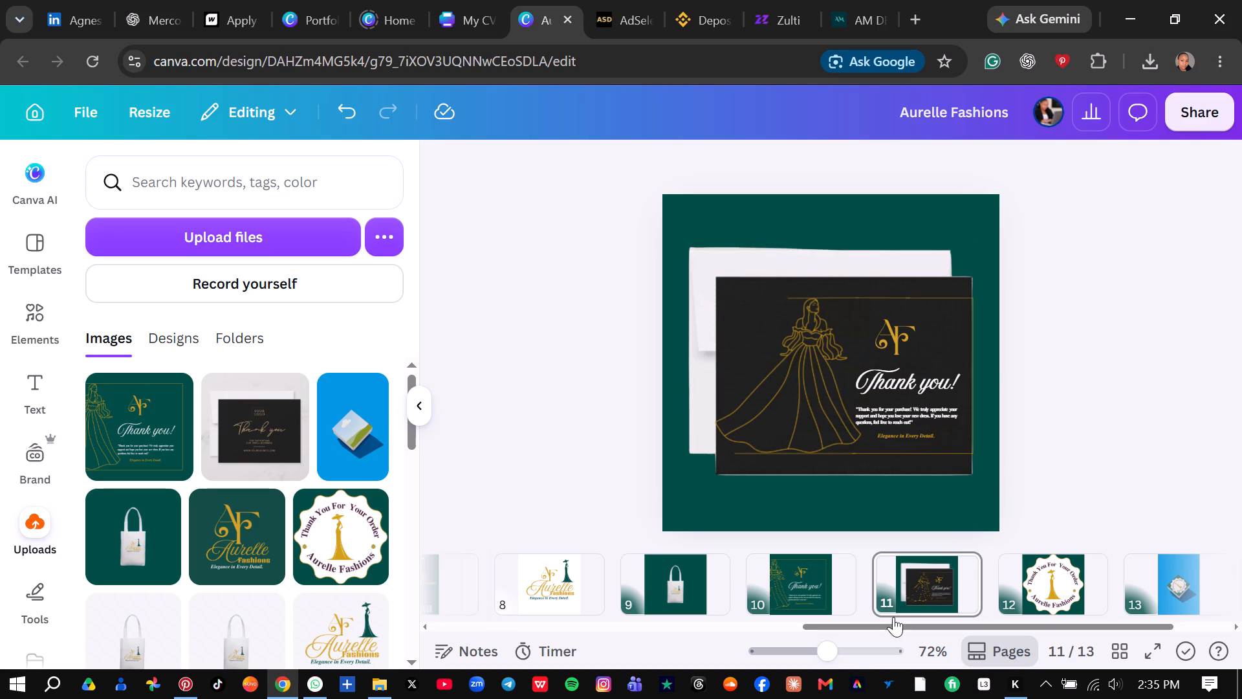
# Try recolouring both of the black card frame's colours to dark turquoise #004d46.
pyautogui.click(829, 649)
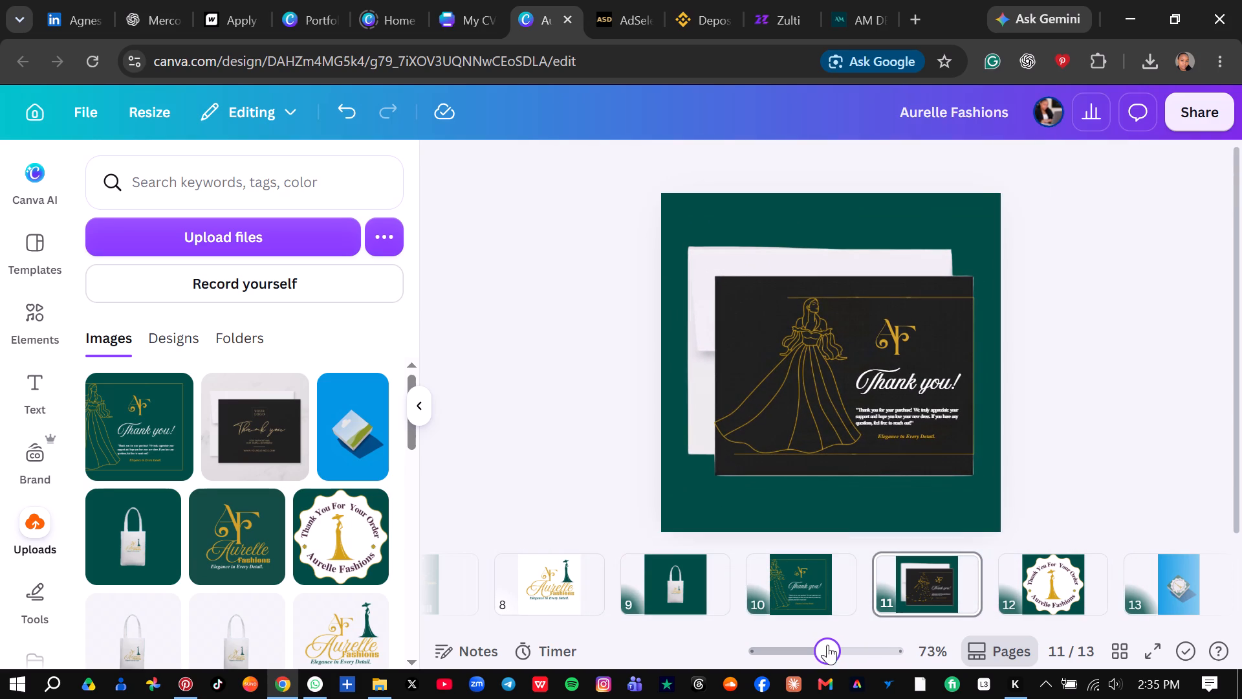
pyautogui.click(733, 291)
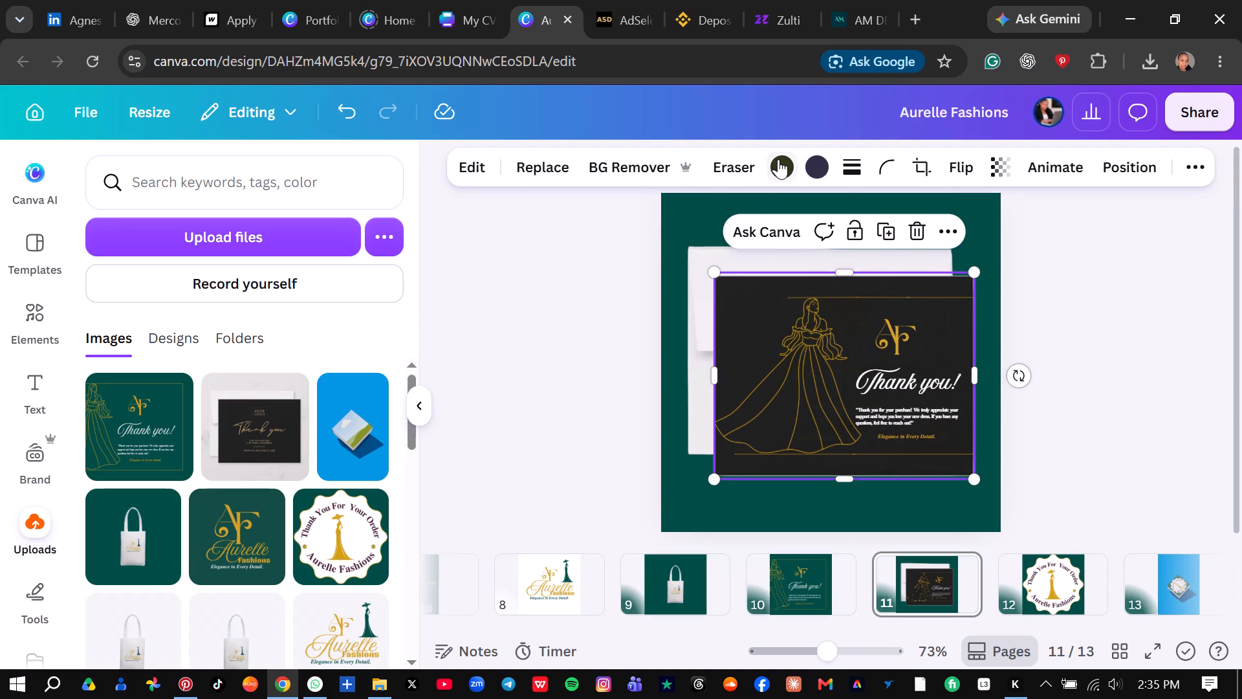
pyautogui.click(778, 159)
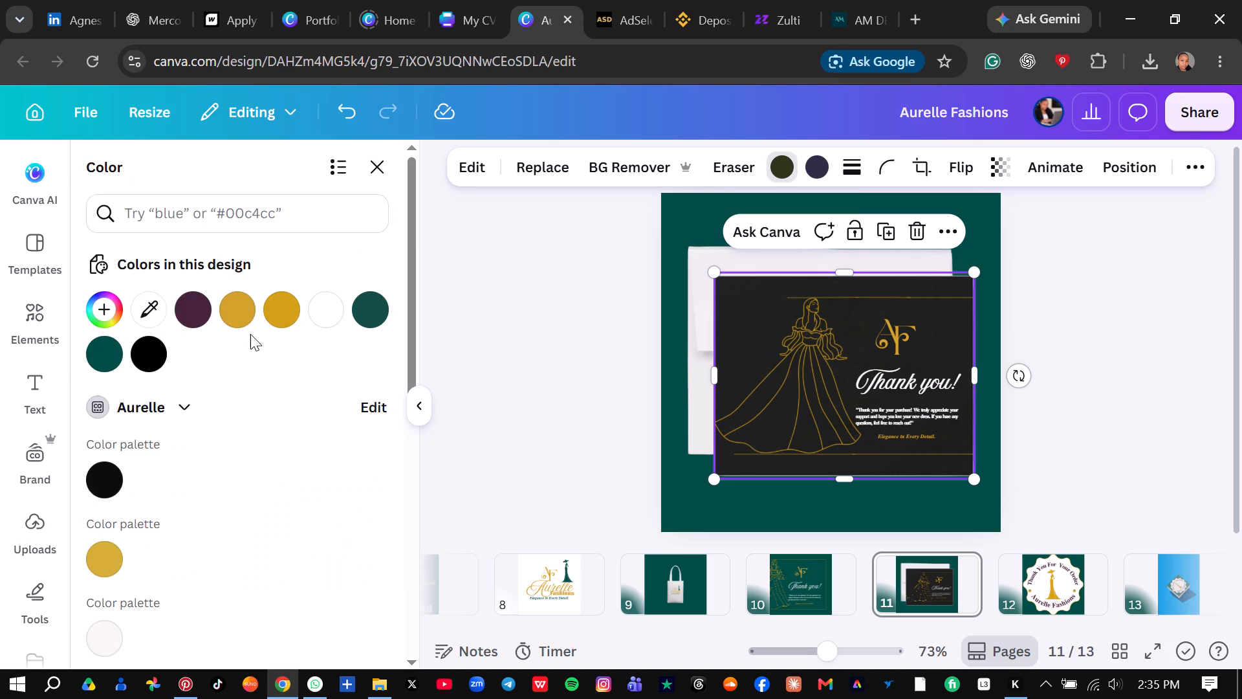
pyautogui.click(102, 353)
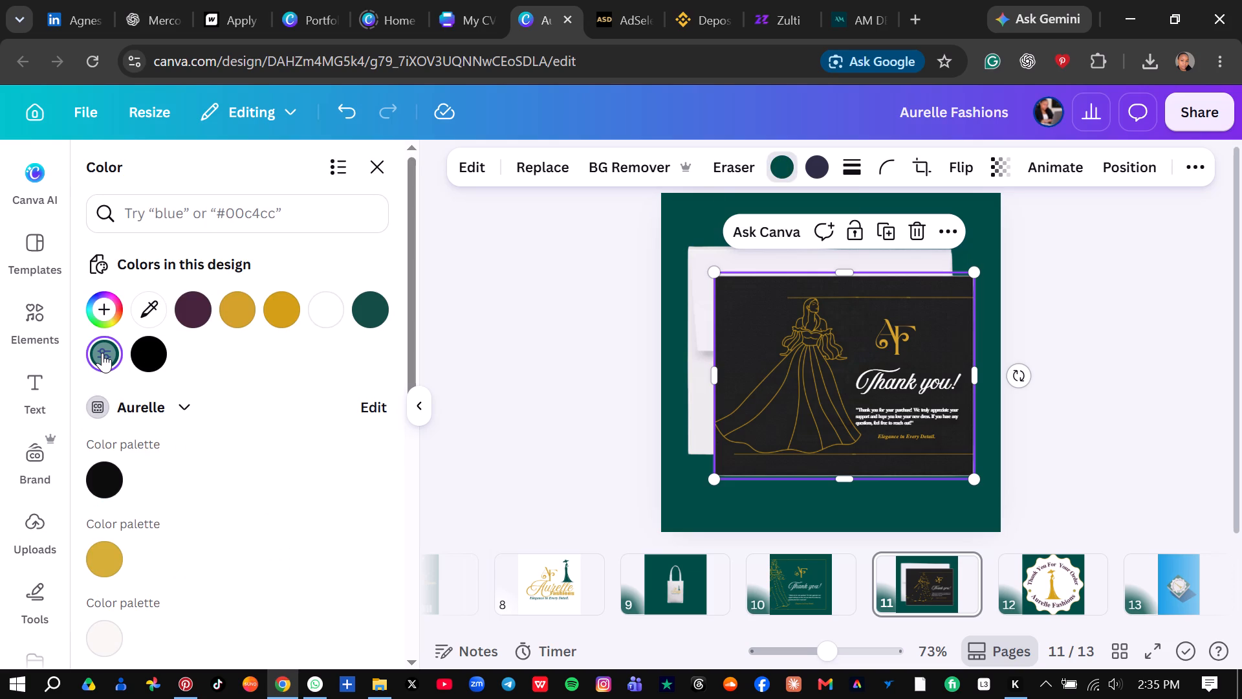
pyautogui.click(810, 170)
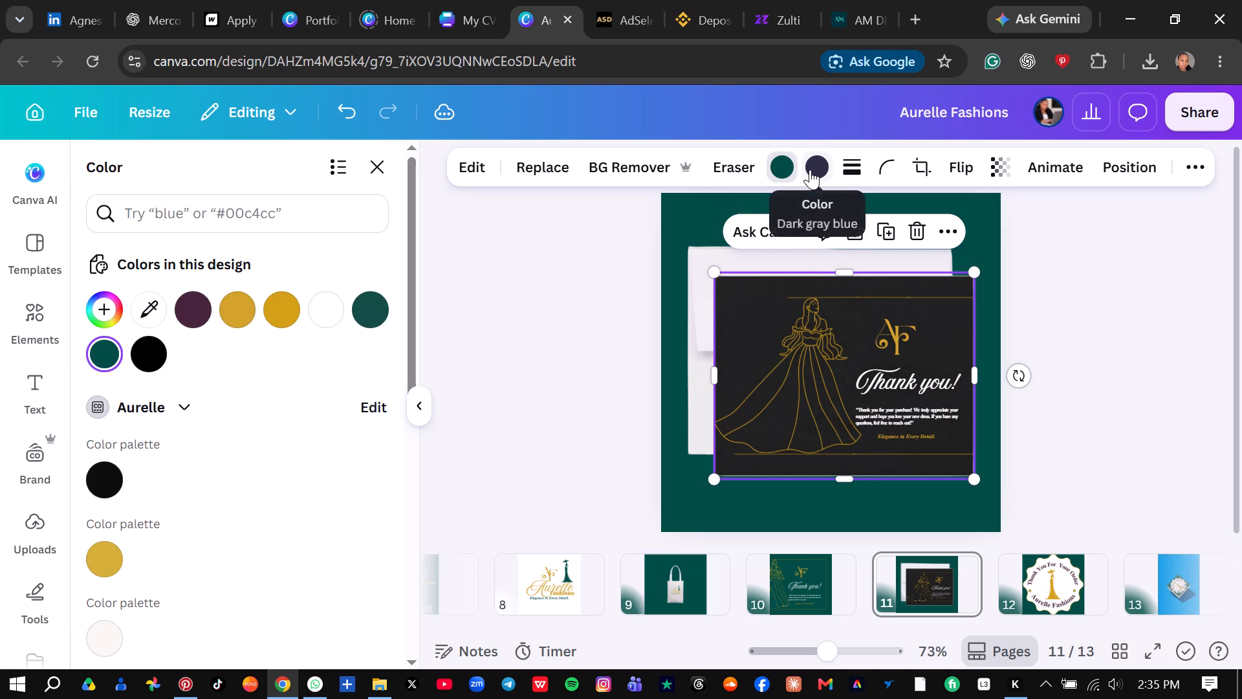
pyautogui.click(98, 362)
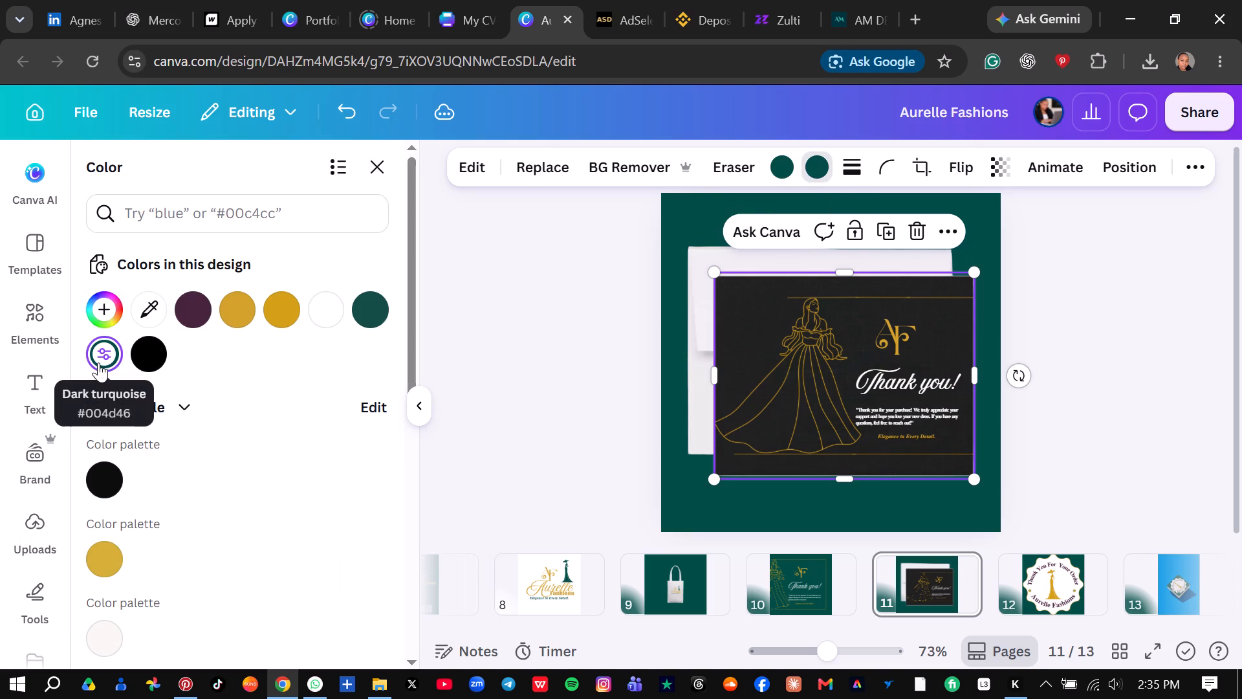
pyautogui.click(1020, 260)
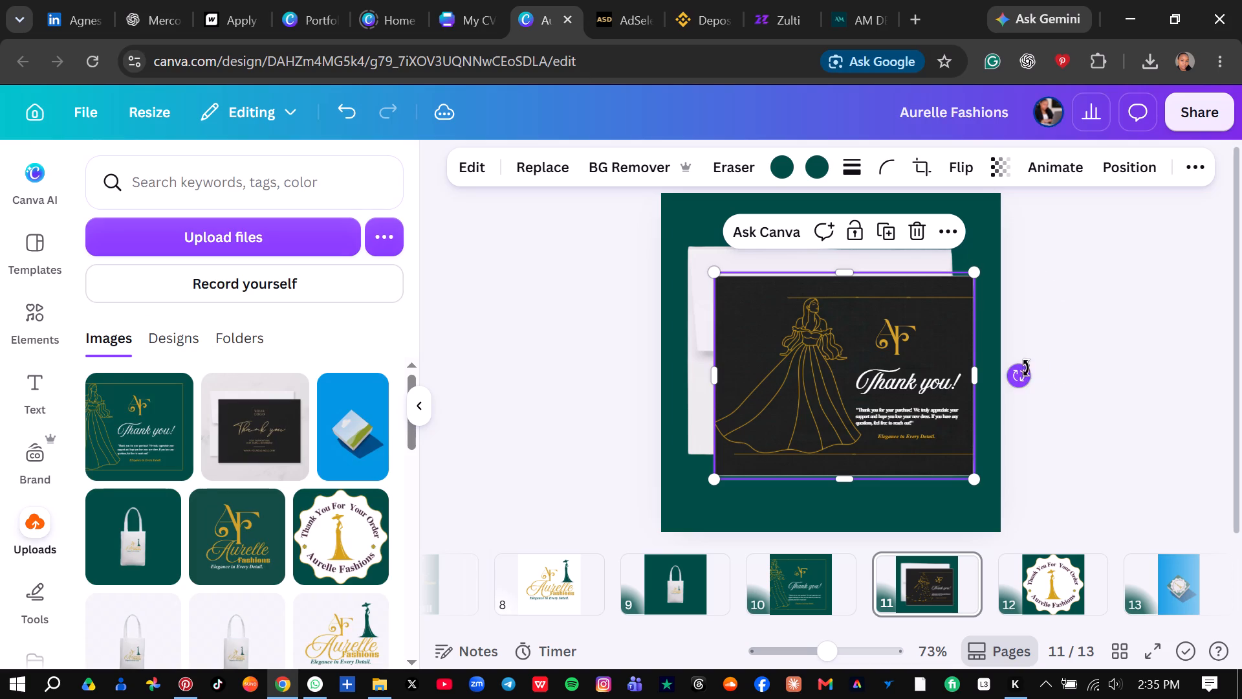
# Delete the black card frame from the page 11 mockup.
pyautogui.click(918, 234)
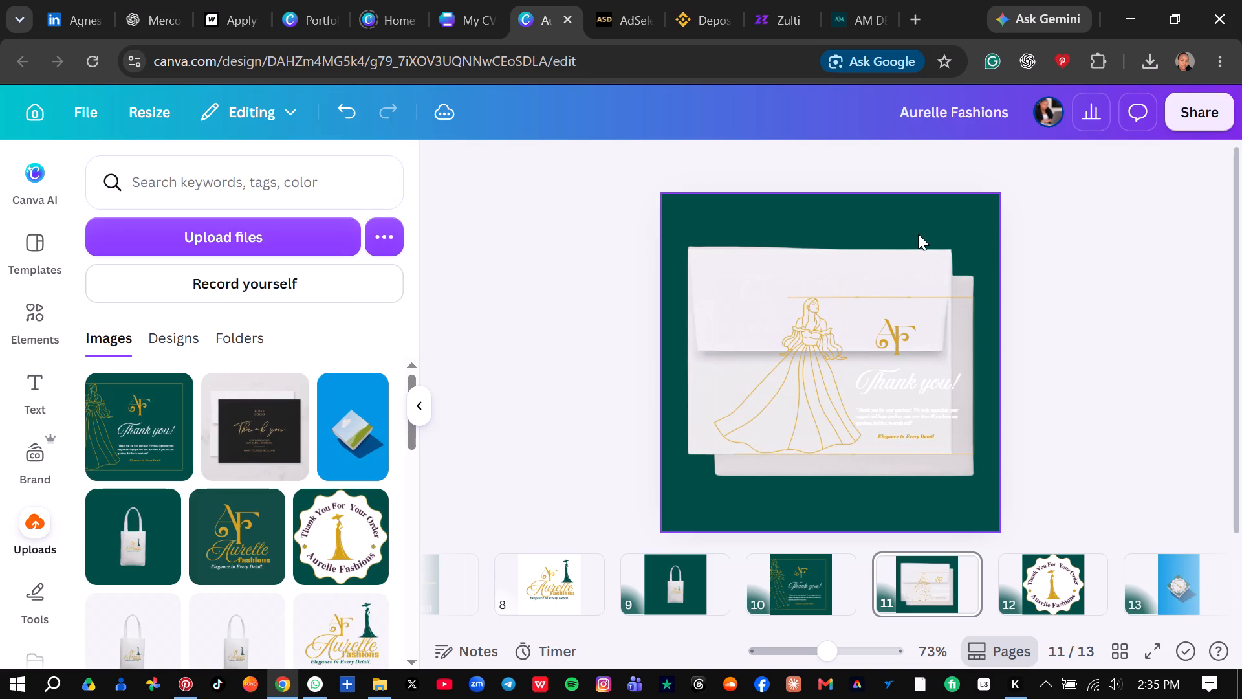
# Move the grouped thank-you design aside to the page's upper-left corner and insert a basic square shape on page 11.
pyautogui.moveTo(862, 369); pyautogui.dragTo(860, 280)
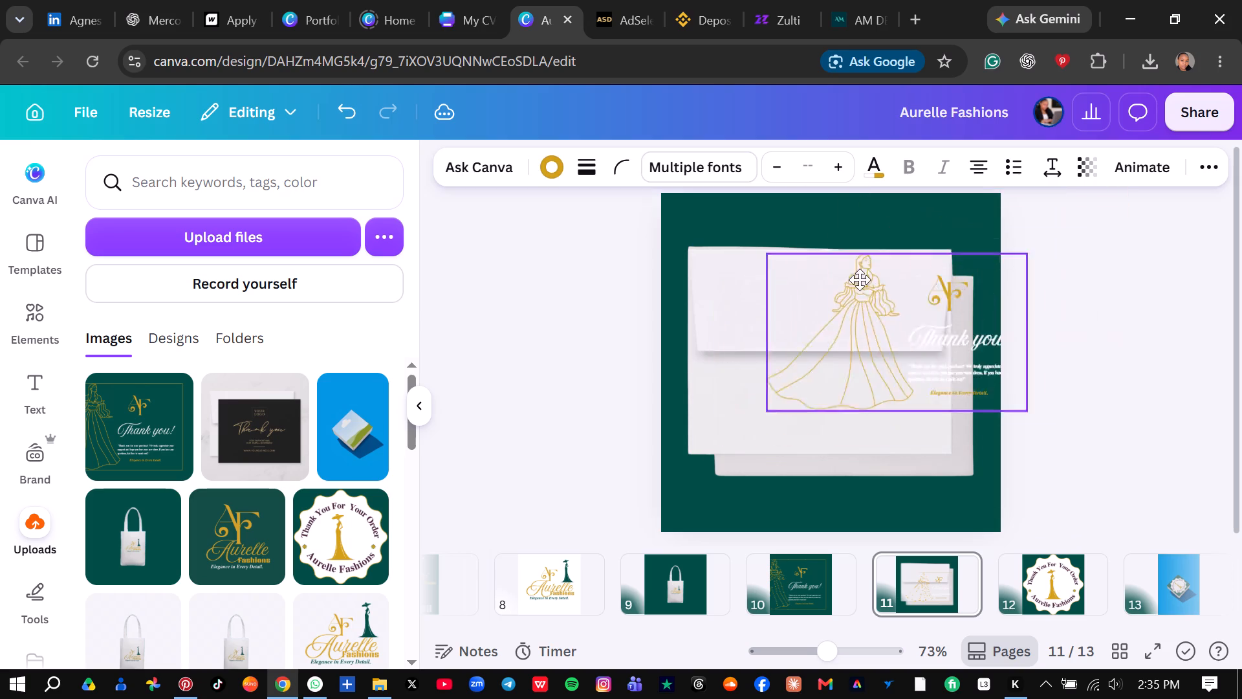
pyautogui.moveTo(860, 280); pyautogui.dragTo(751, 232)
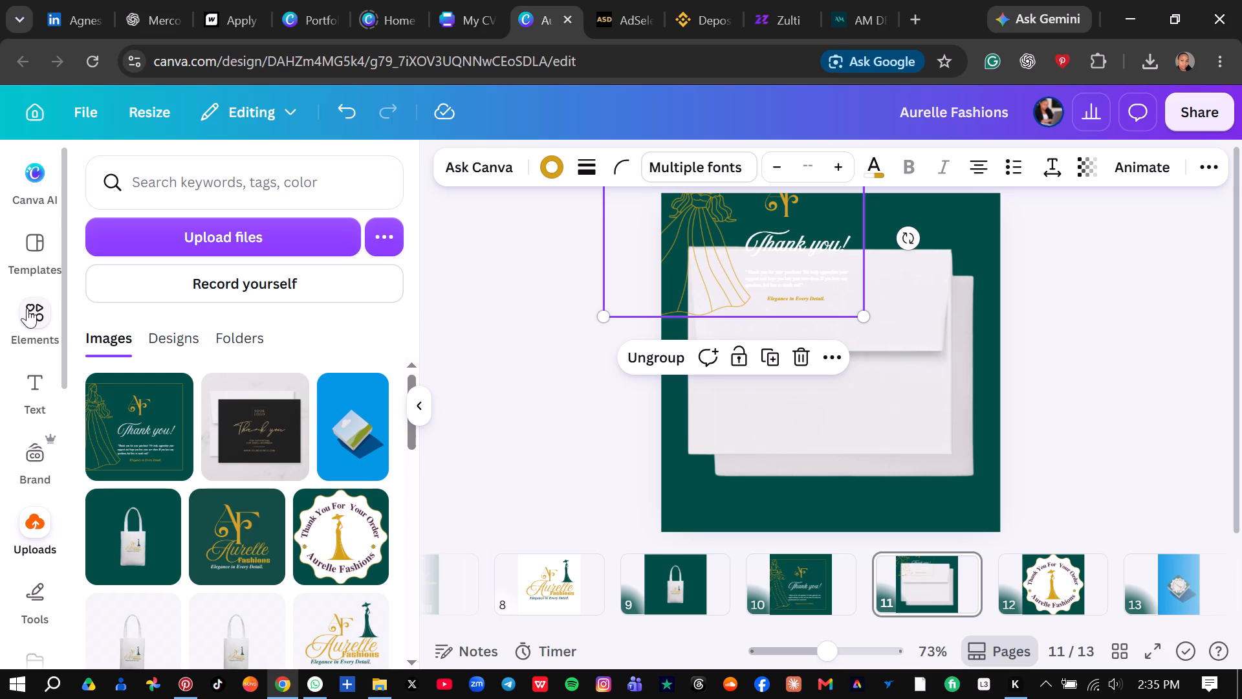
pyautogui.click(32, 337)
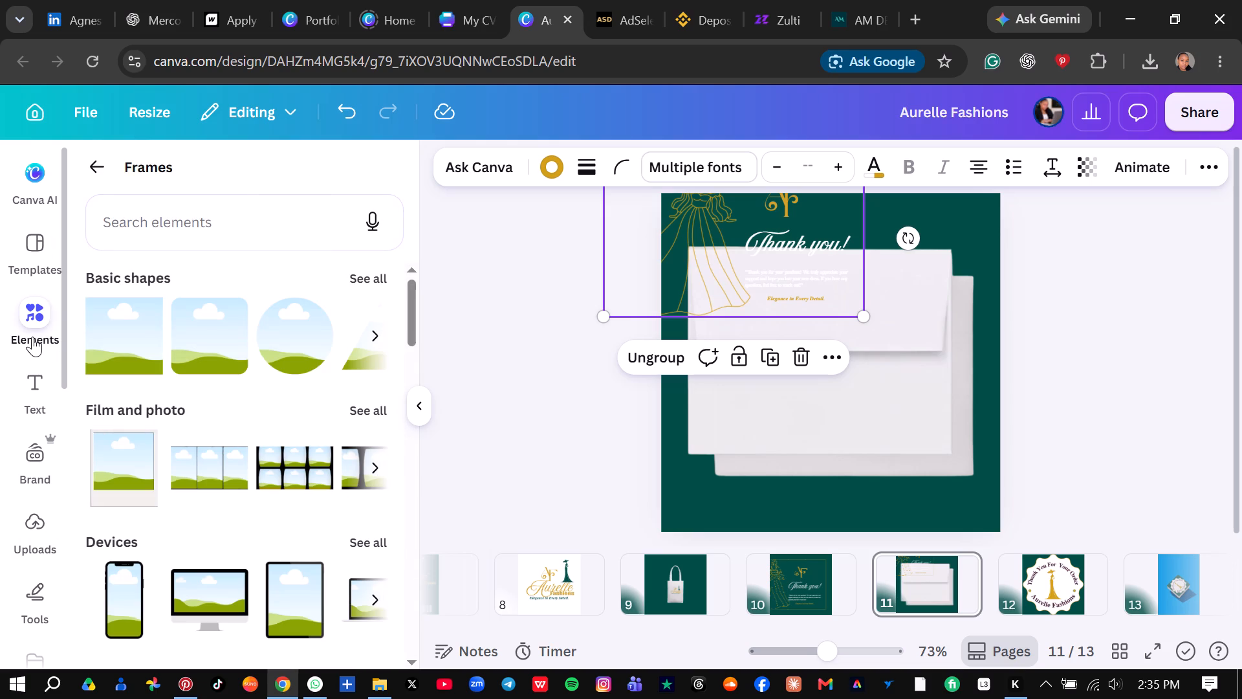
pyautogui.click(97, 167)
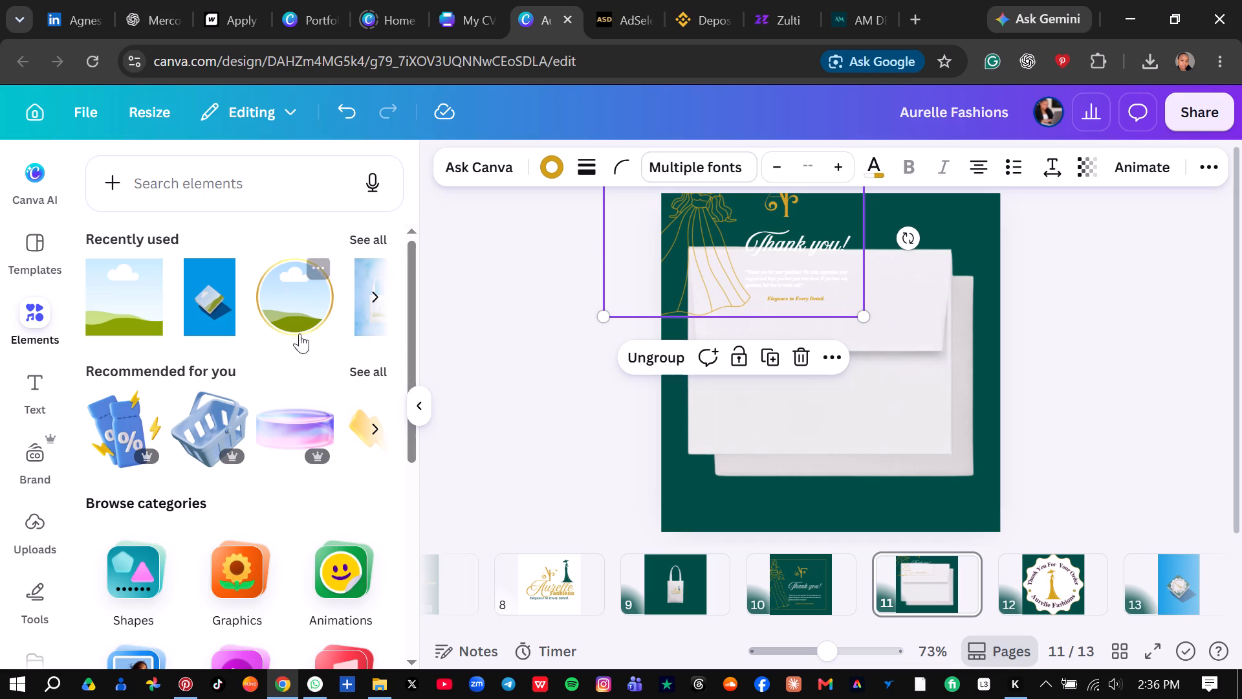
pyautogui.click(147, 581)
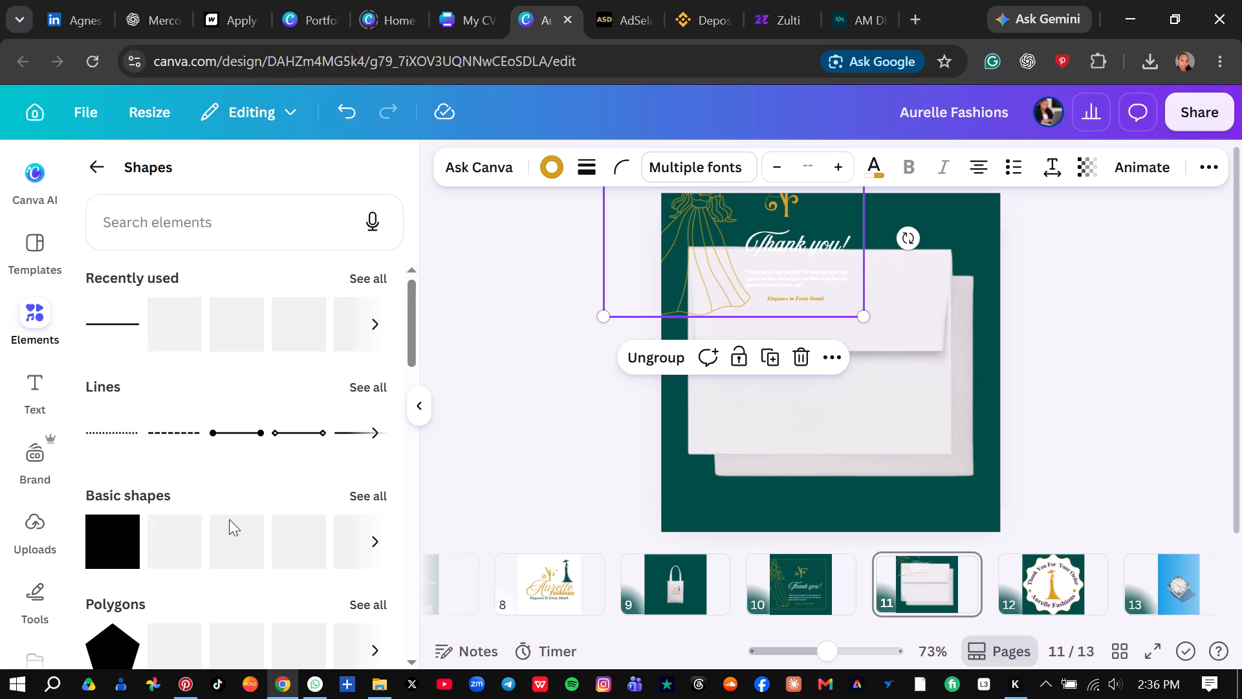
pyautogui.click(133, 551)
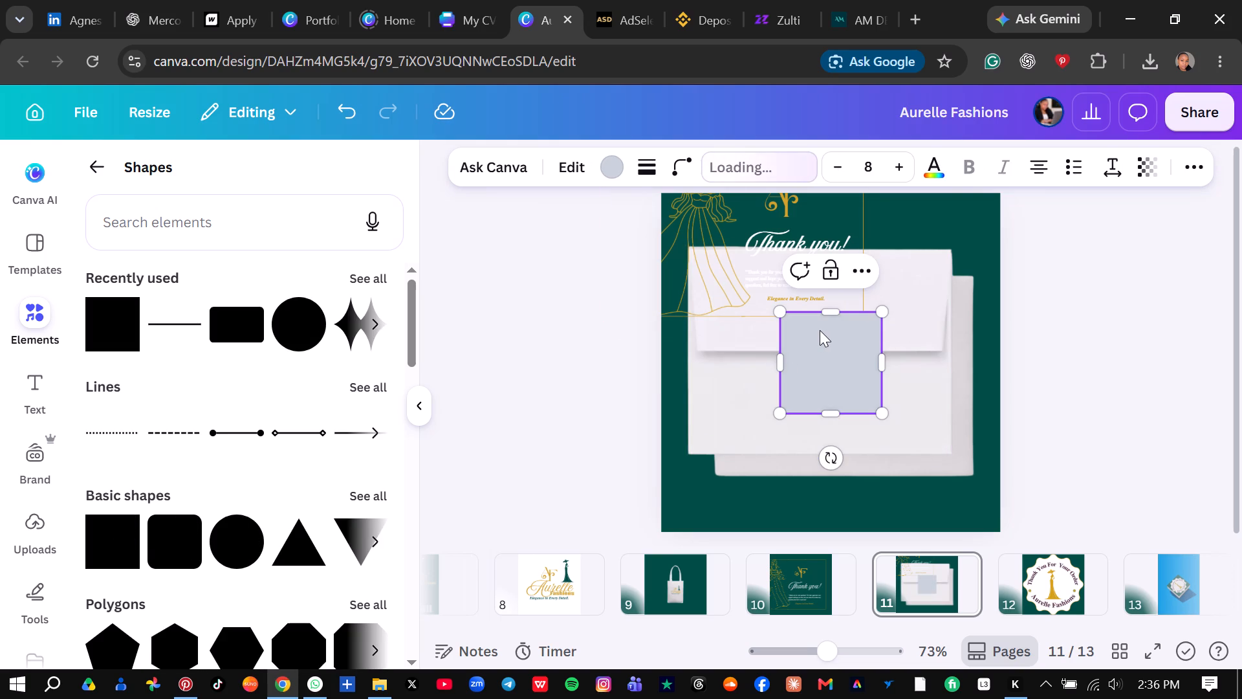
# Try the Aurelle palette's black and gold on the square, then fill it with the palette's taupe brown.
pyautogui.click(614, 169)
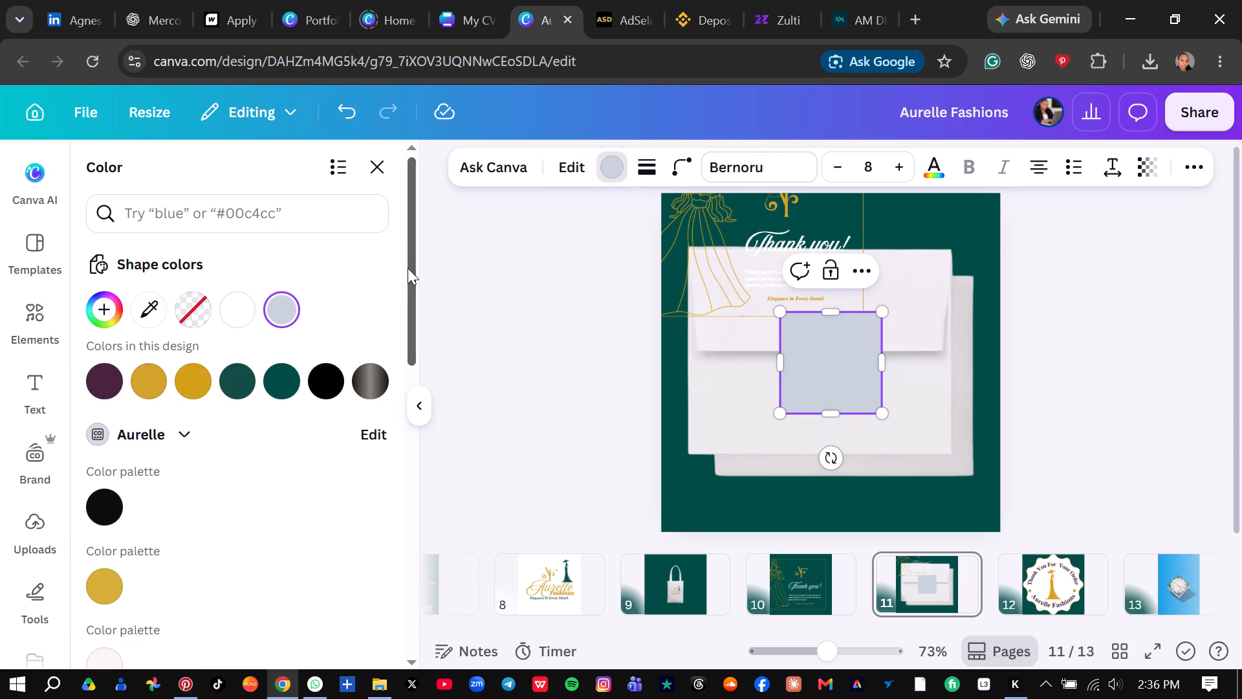
pyautogui.moveTo(408, 267); pyautogui.dragTo(417, 322)
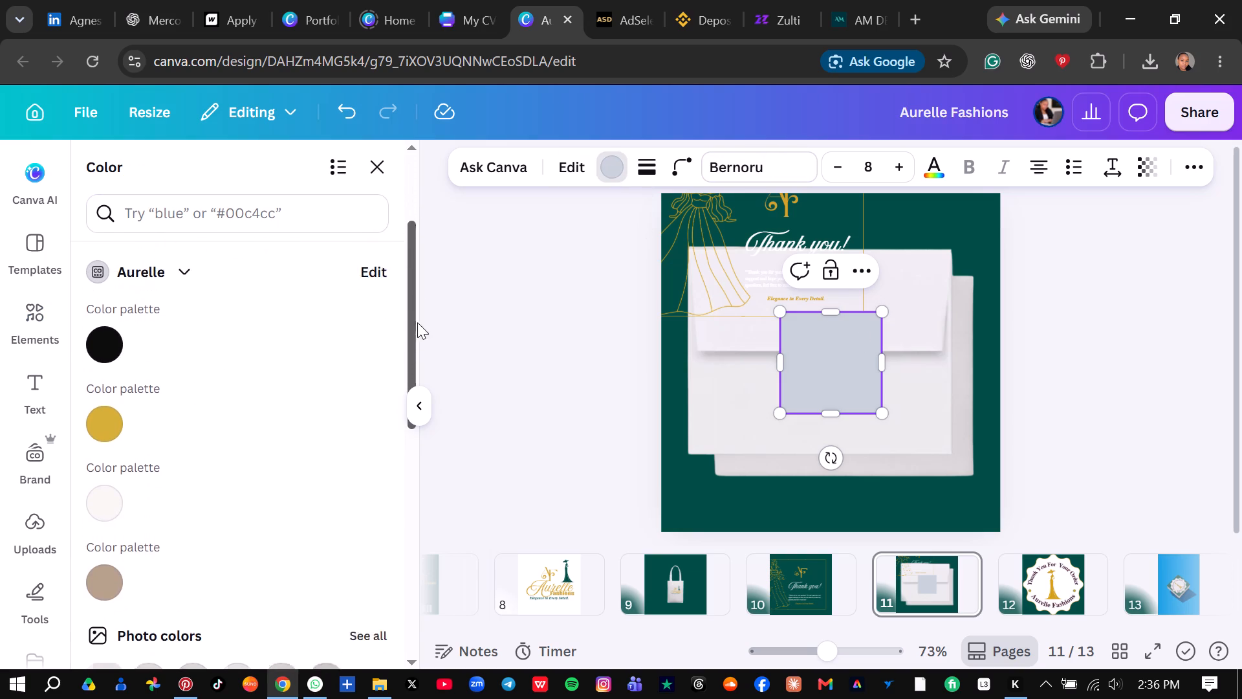
pyautogui.moveTo(417, 322); pyautogui.dragTo(414, 293)
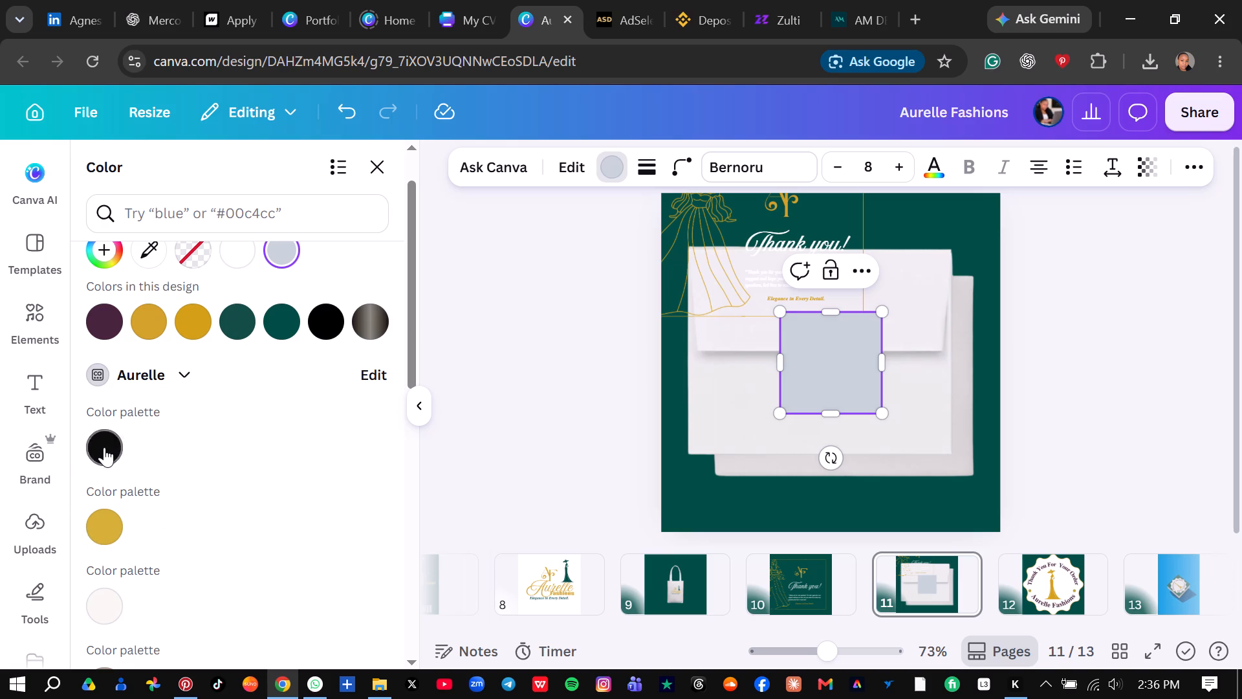
pyautogui.click(105, 446)
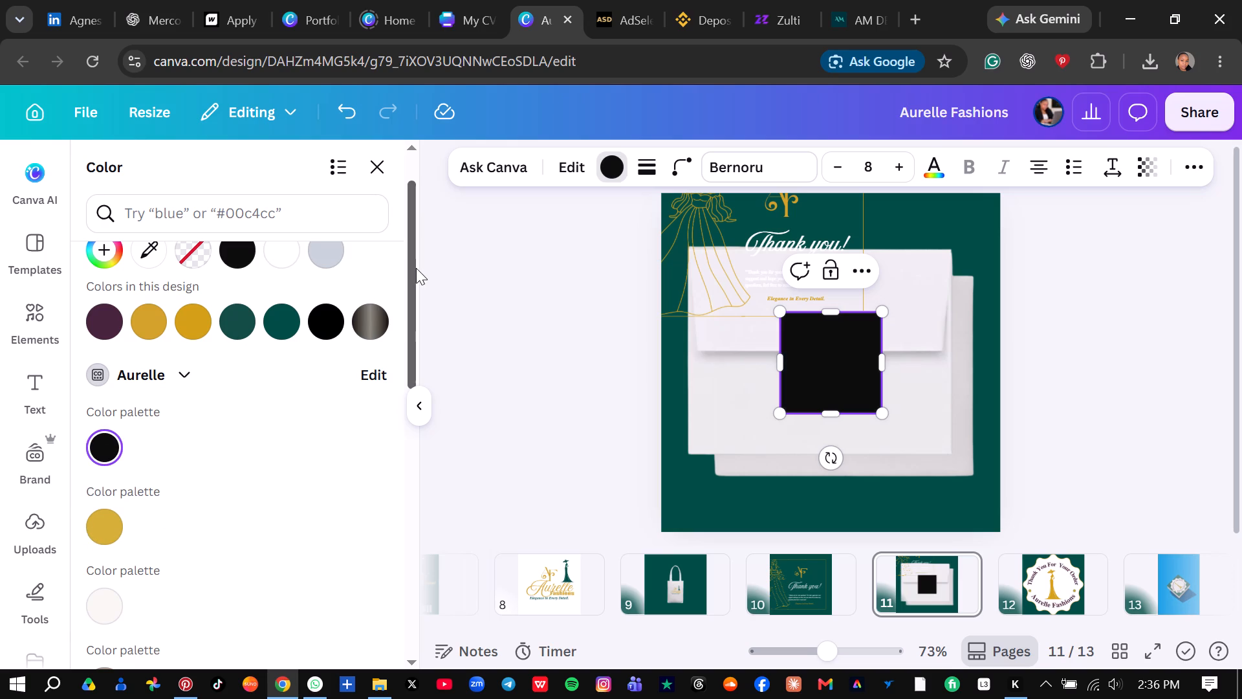
pyautogui.moveTo(416, 269); pyautogui.dragTo(413, 160)
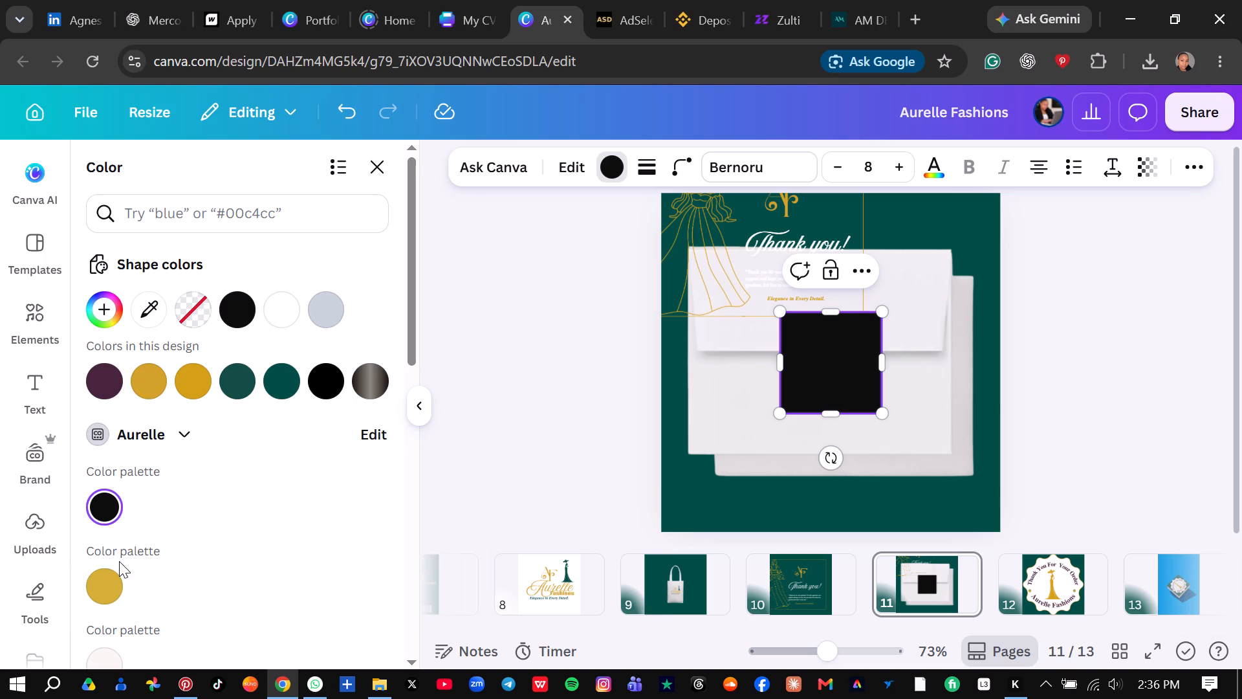
pyautogui.click(114, 583)
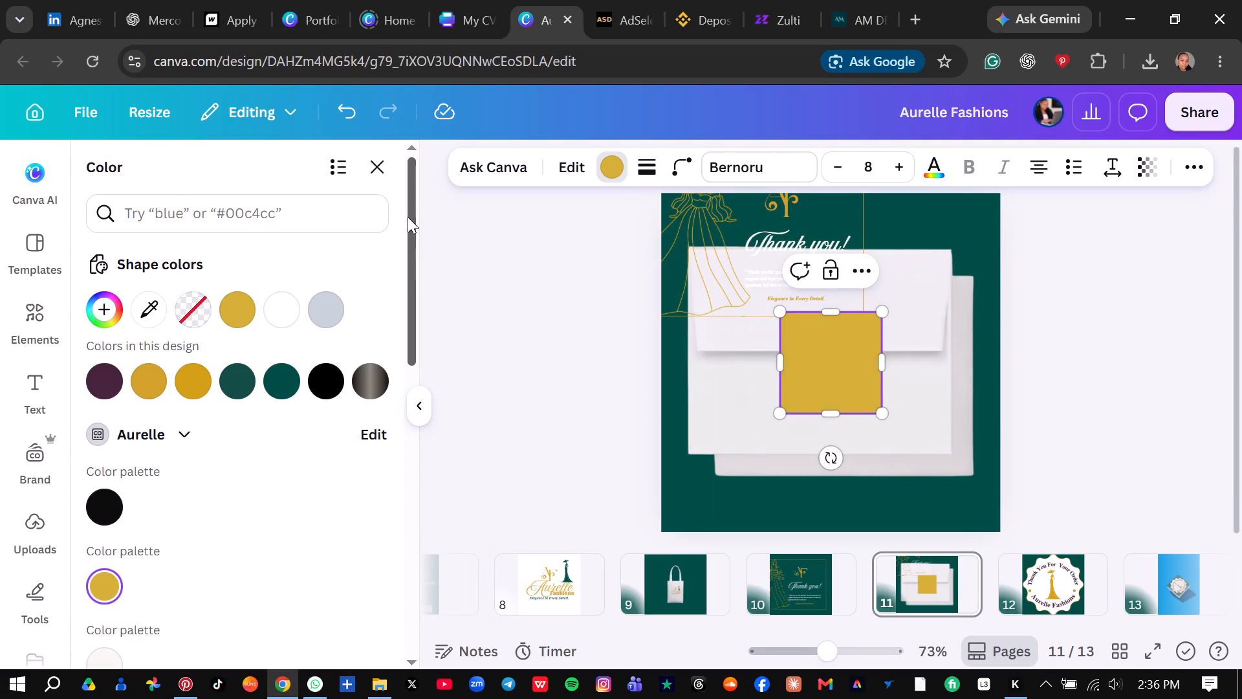
pyautogui.moveTo(408, 217); pyautogui.dragTo(422, 277)
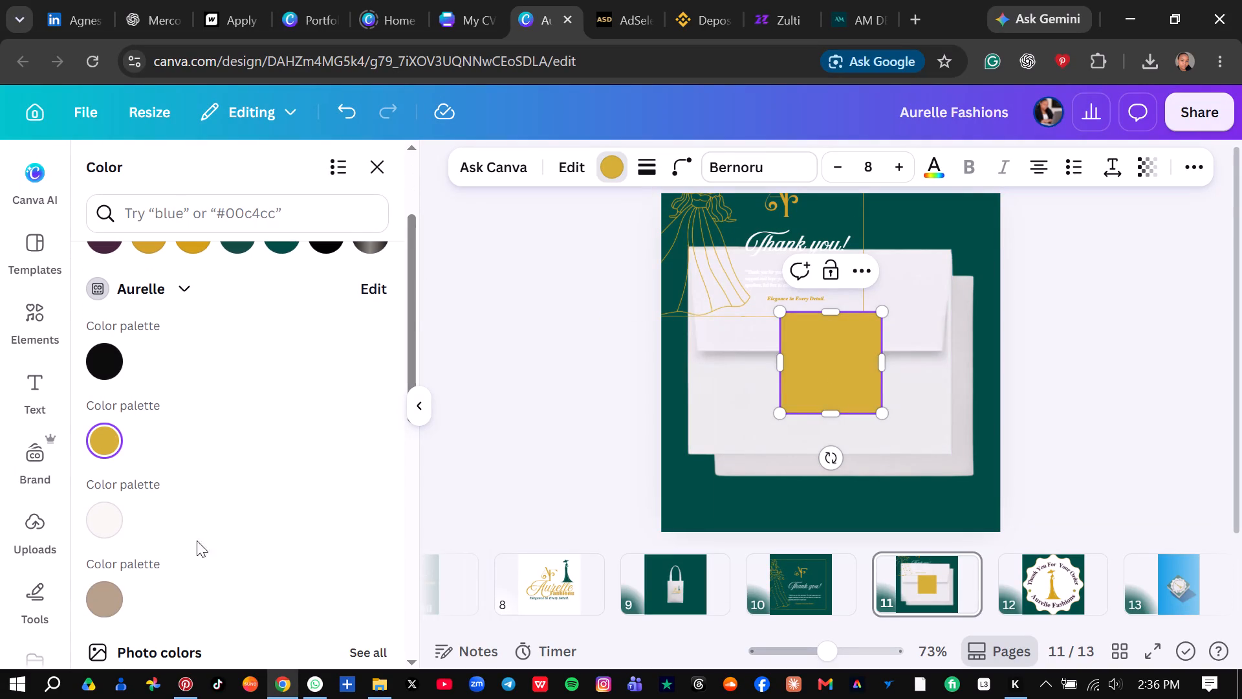
pyautogui.click(100, 599)
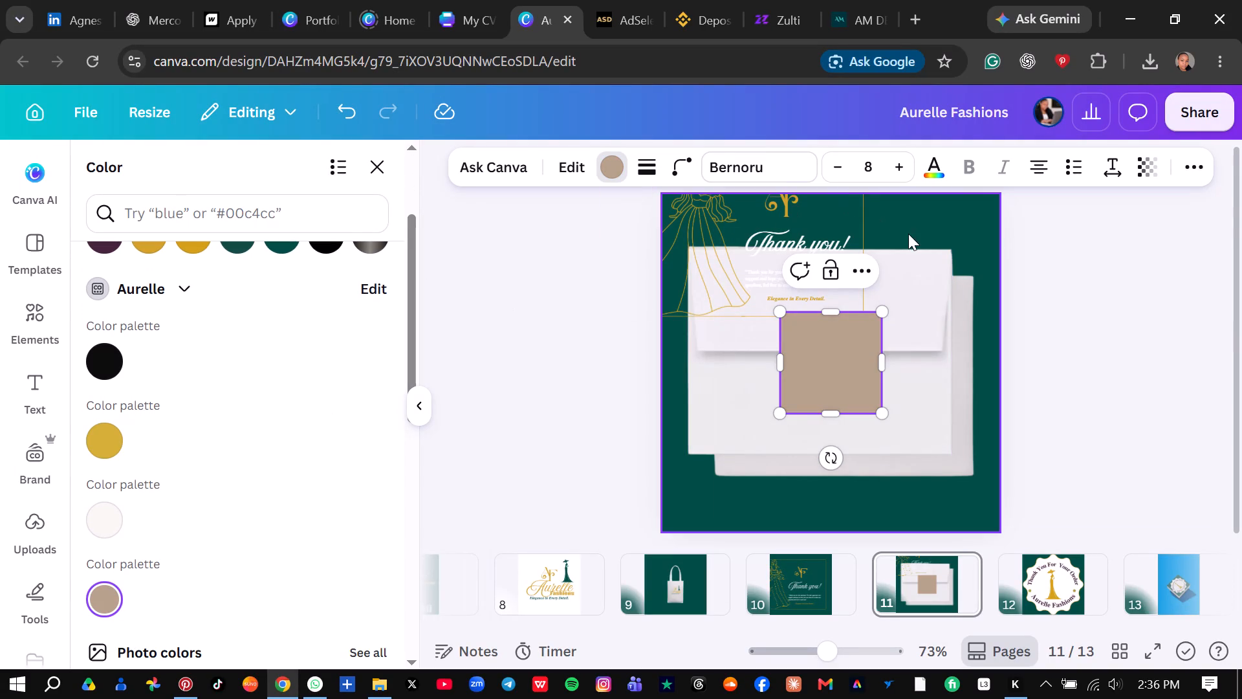
# Stretch and reposition the taupe square into a landscape card that fully covers the rear envelope.
pyautogui.moveTo(884, 309); pyautogui.dragTo(948, 256)
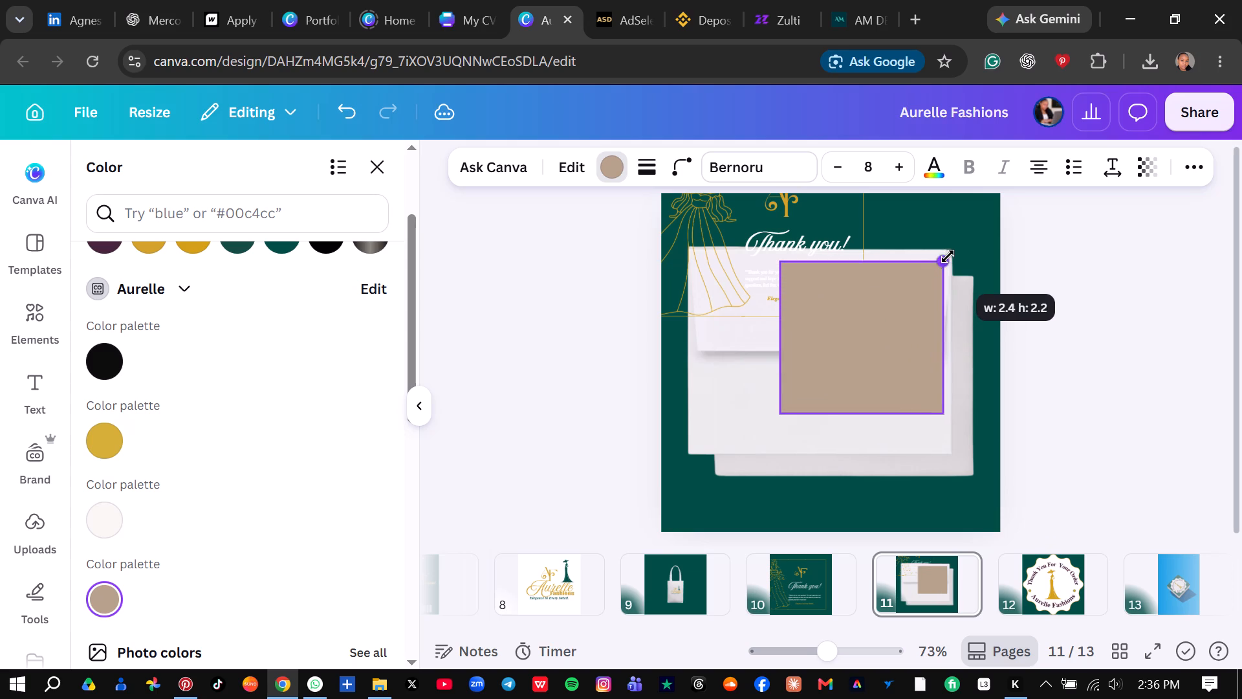
pyautogui.moveTo(948, 256); pyautogui.dragTo(954, 250)
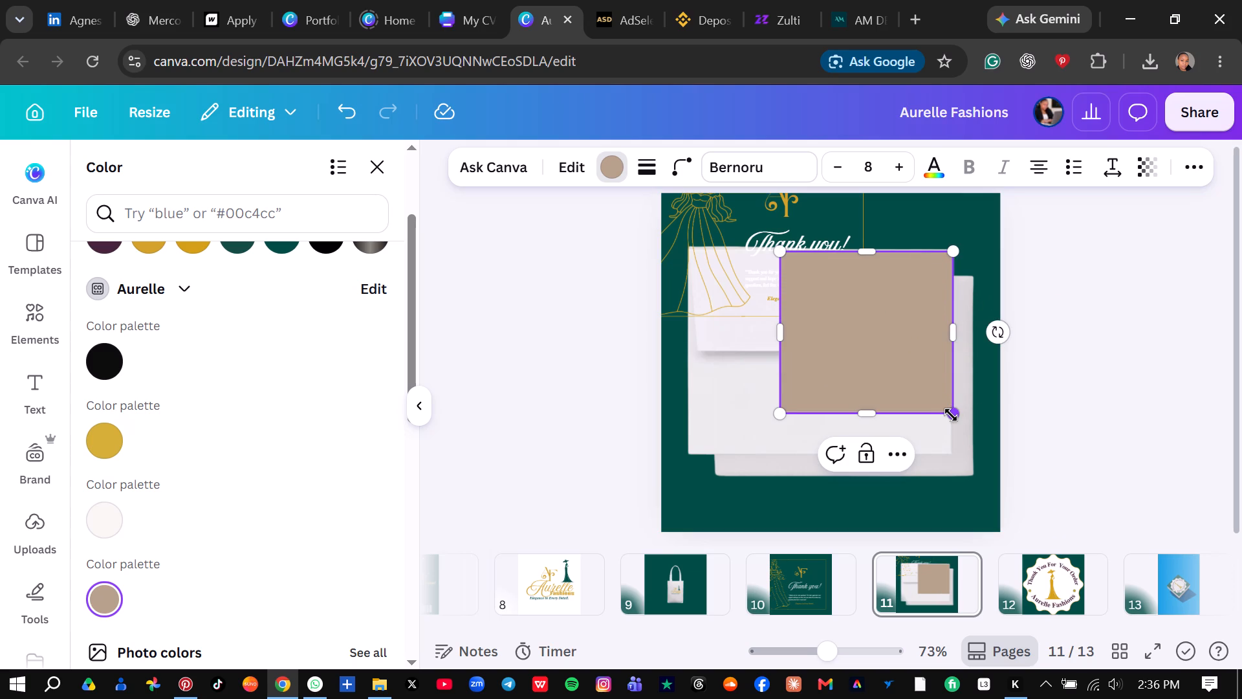
pyautogui.moveTo(865, 349); pyautogui.dragTo(870, 414)
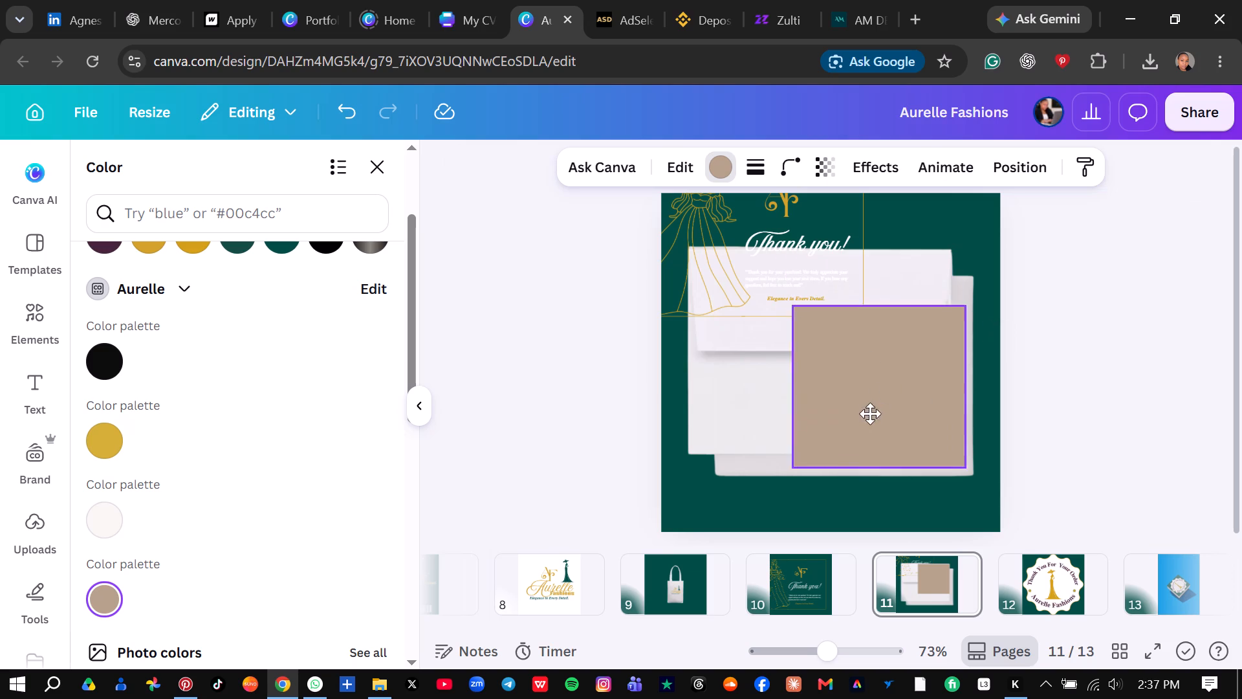
pyautogui.moveTo(870, 414); pyautogui.dragTo(883, 383)
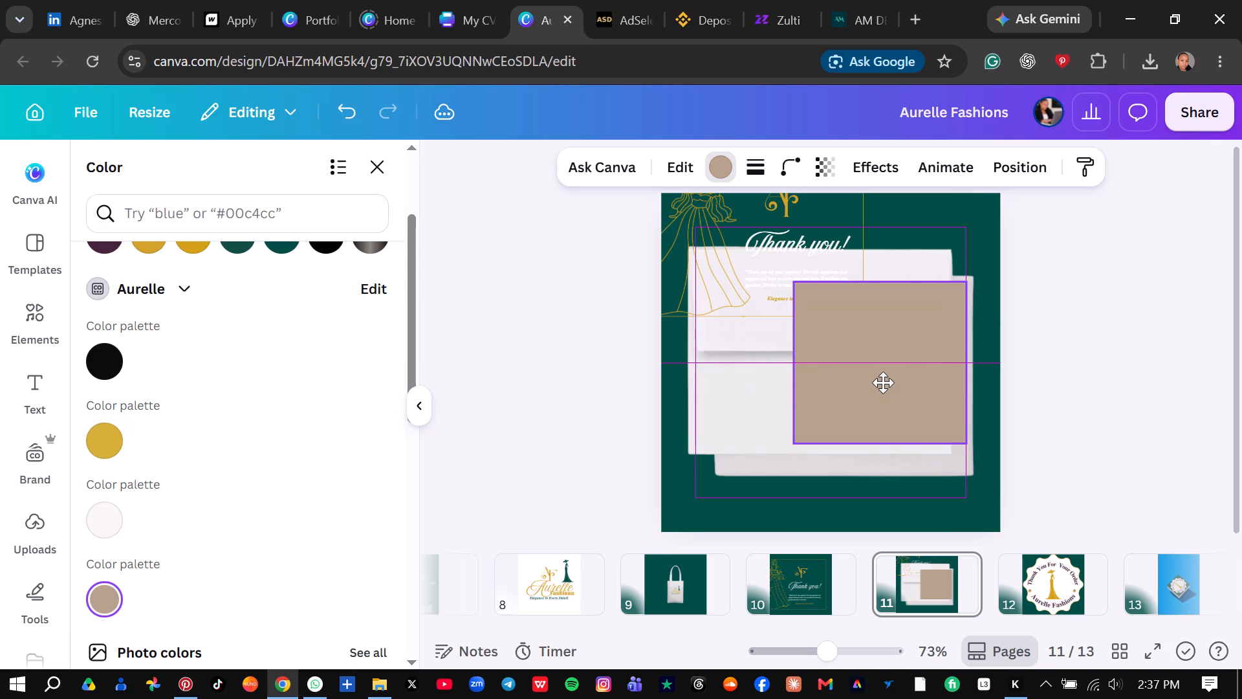
pyautogui.moveTo(883, 383); pyautogui.dragTo(886, 376)
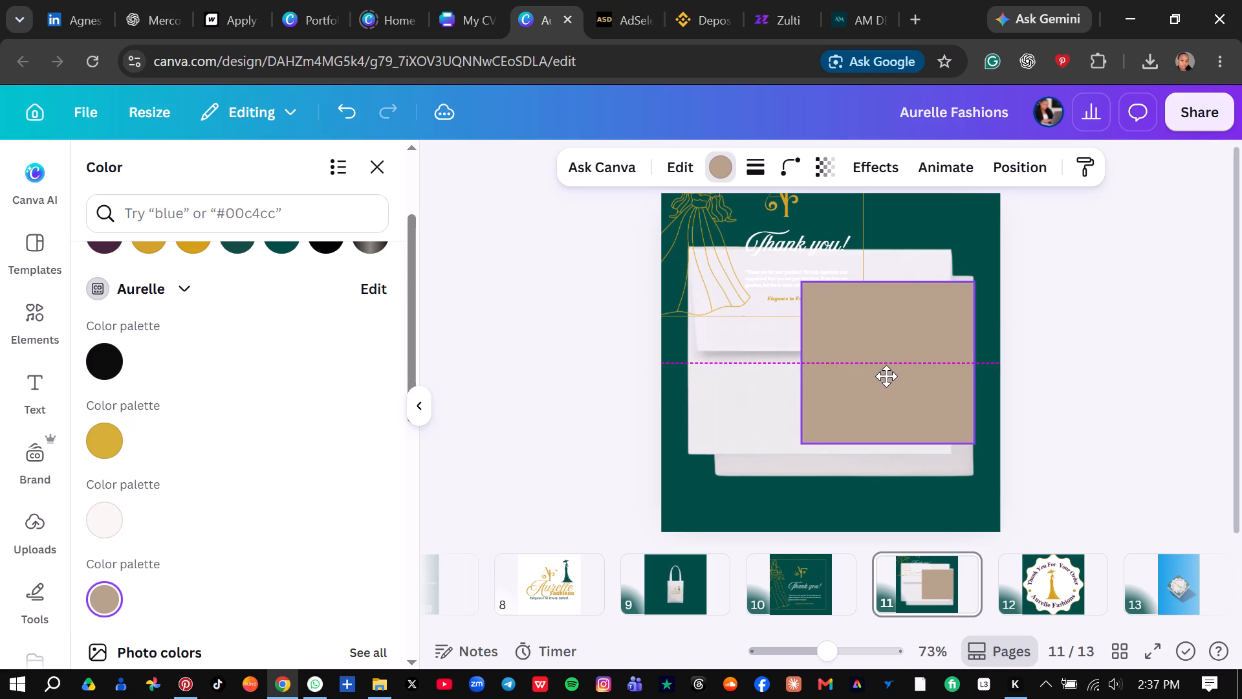
pyautogui.moveTo(886, 376); pyautogui.dragTo(886, 373)
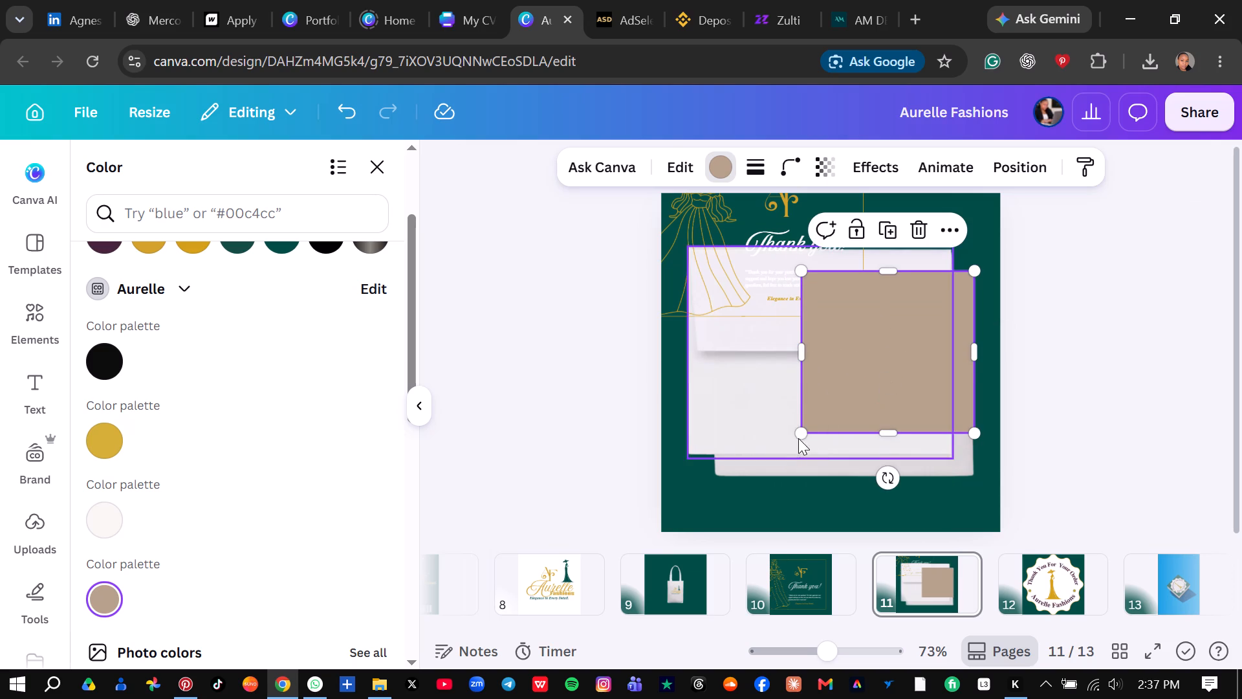
pyautogui.moveTo(798, 431); pyautogui.dragTo(756, 454)
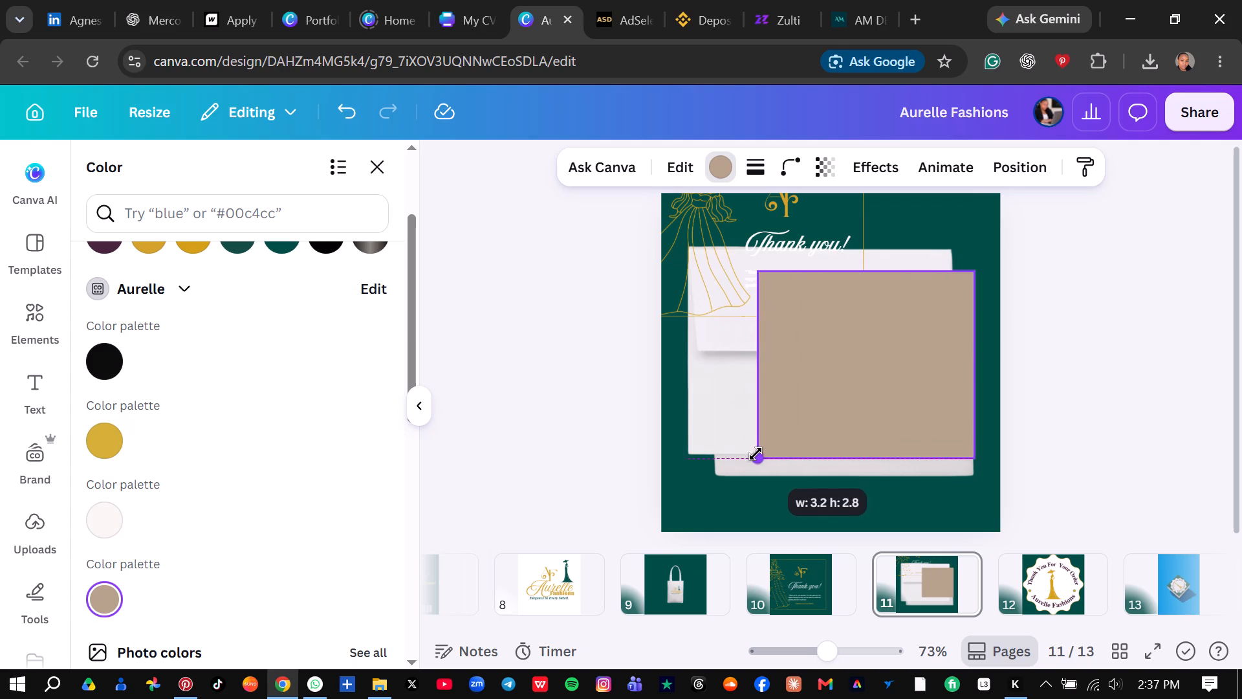
pyautogui.moveTo(756, 454); pyautogui.dragTo(719, 469)
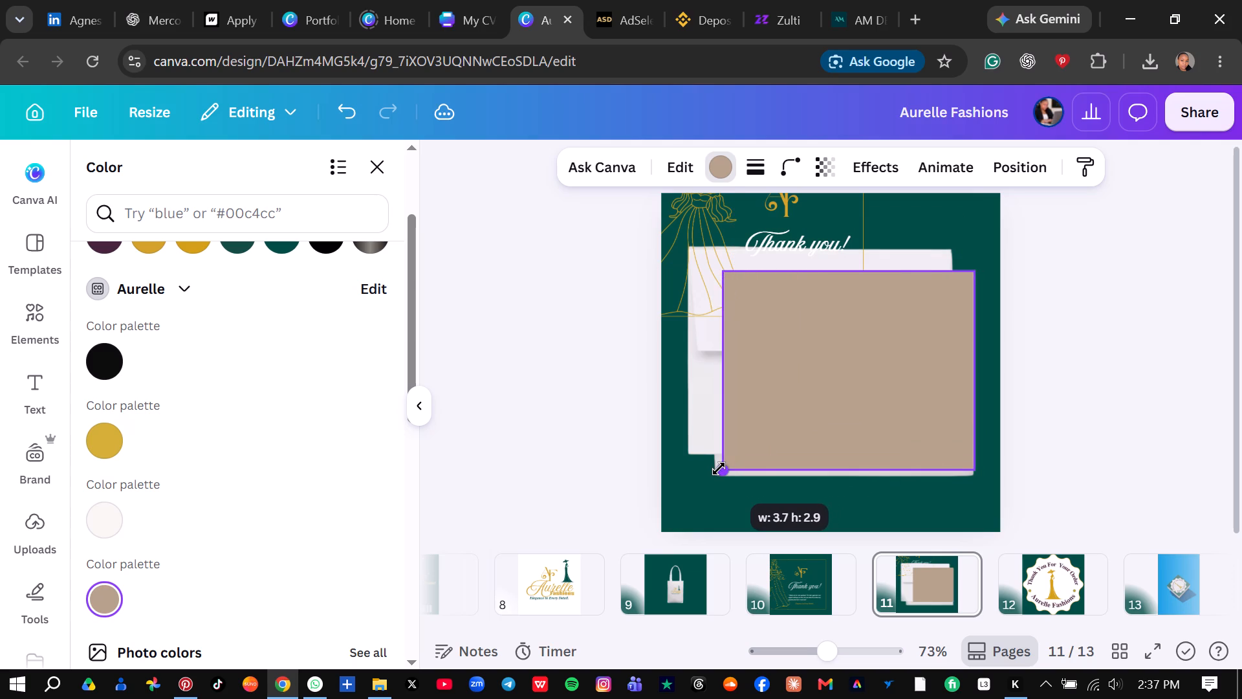
pyautogui.moveTo(719, 469); pyautogui.dragTo(712, 474)
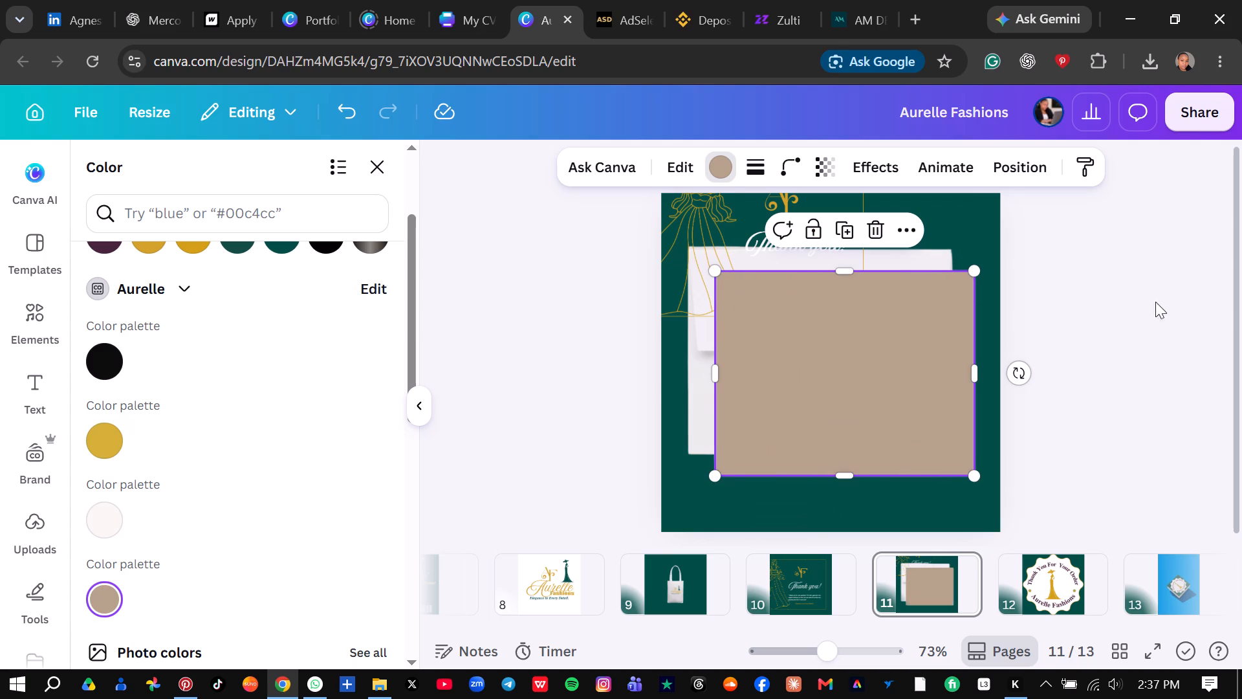
pyautogui.click(1135, 311)
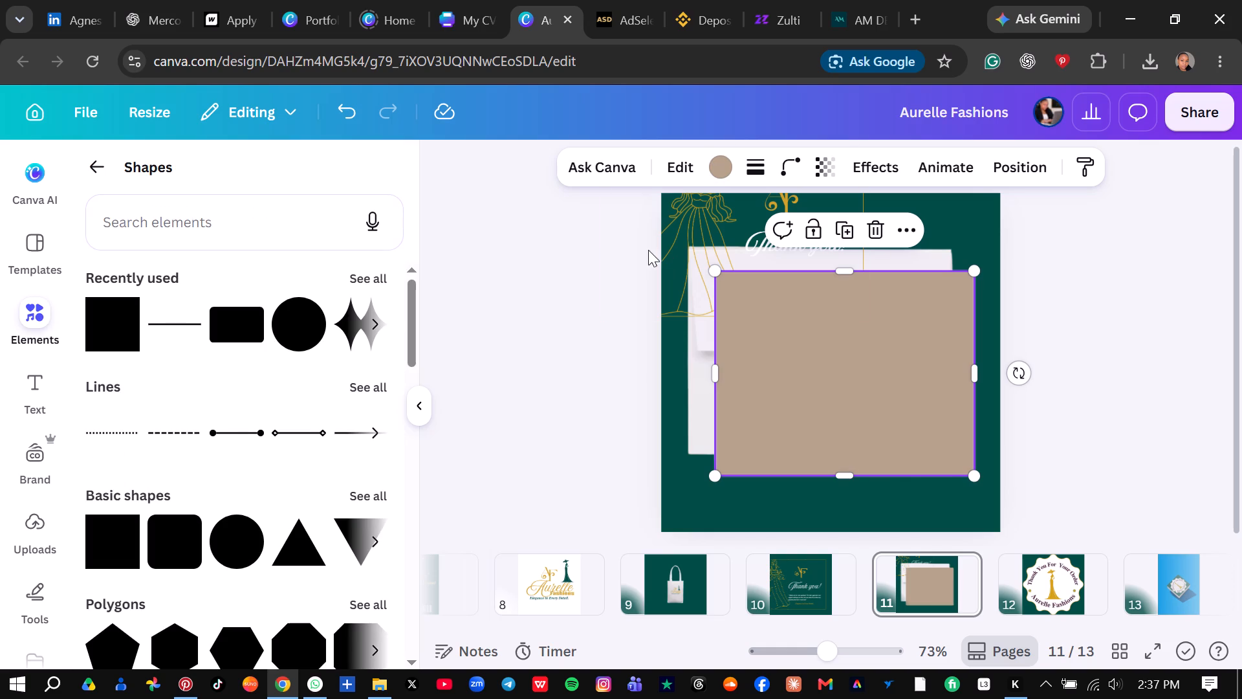
# Move the thank-you group onto the taupe card, aligned with its left edge, and bring it to the front.
pyautogui.moveTo(665, 239); pyautogui.dragTo(823, 370)
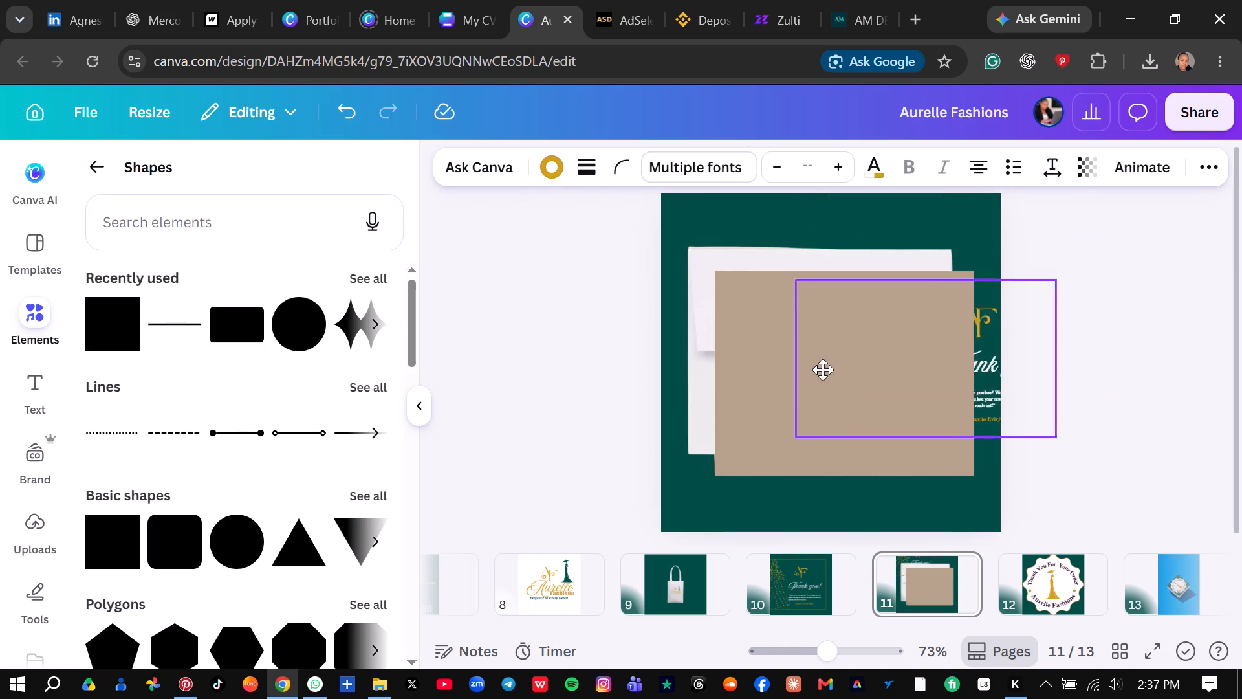
pyautogui.moveTo(823, 370); pyautogui.dragTo(779, 368)
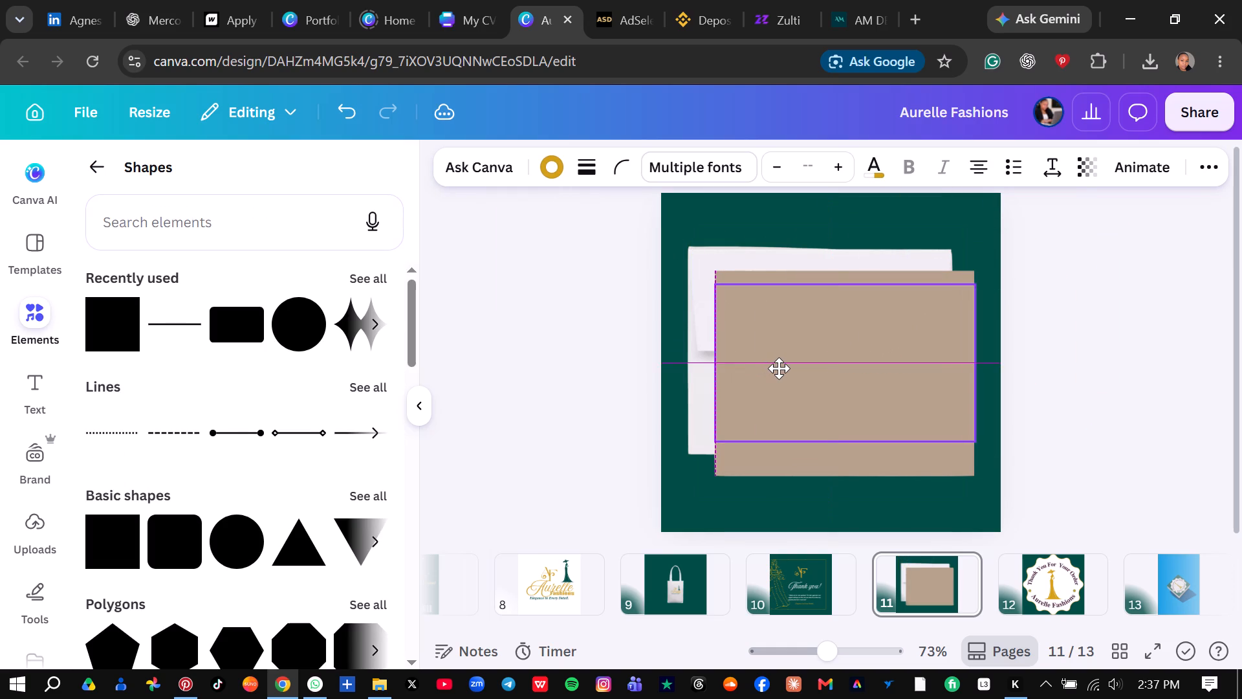
pyautogui.click(935, 245)
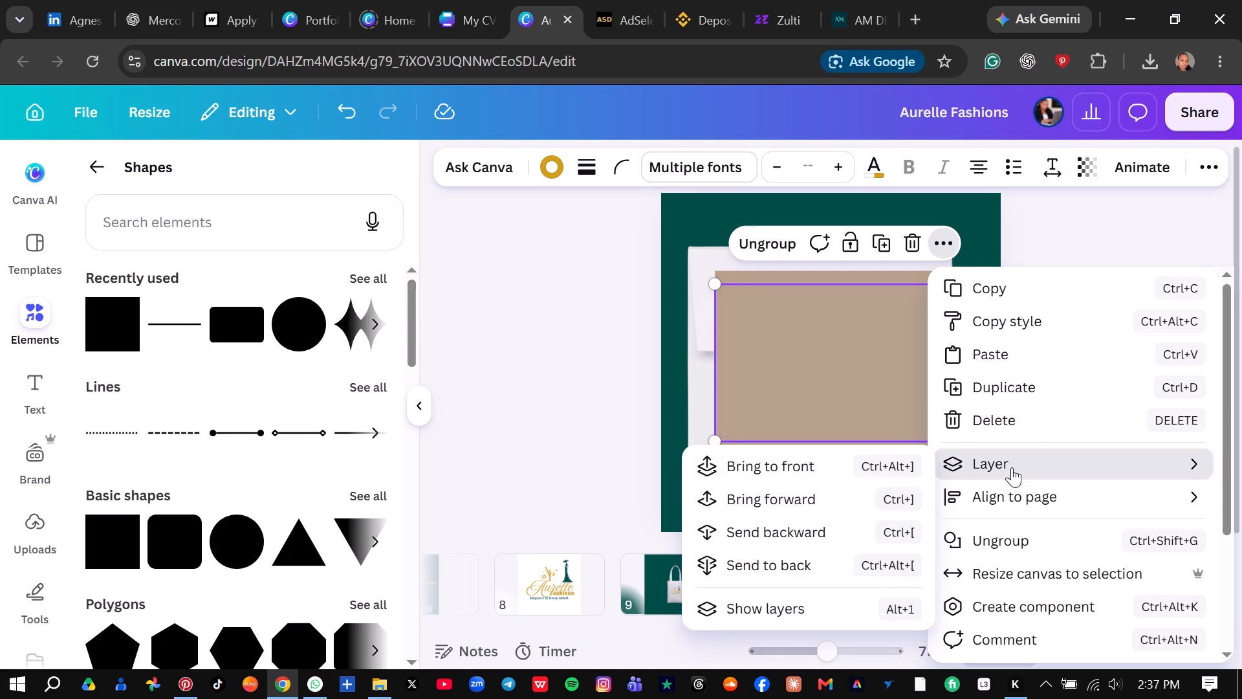
pyautogui.click(825, 465)
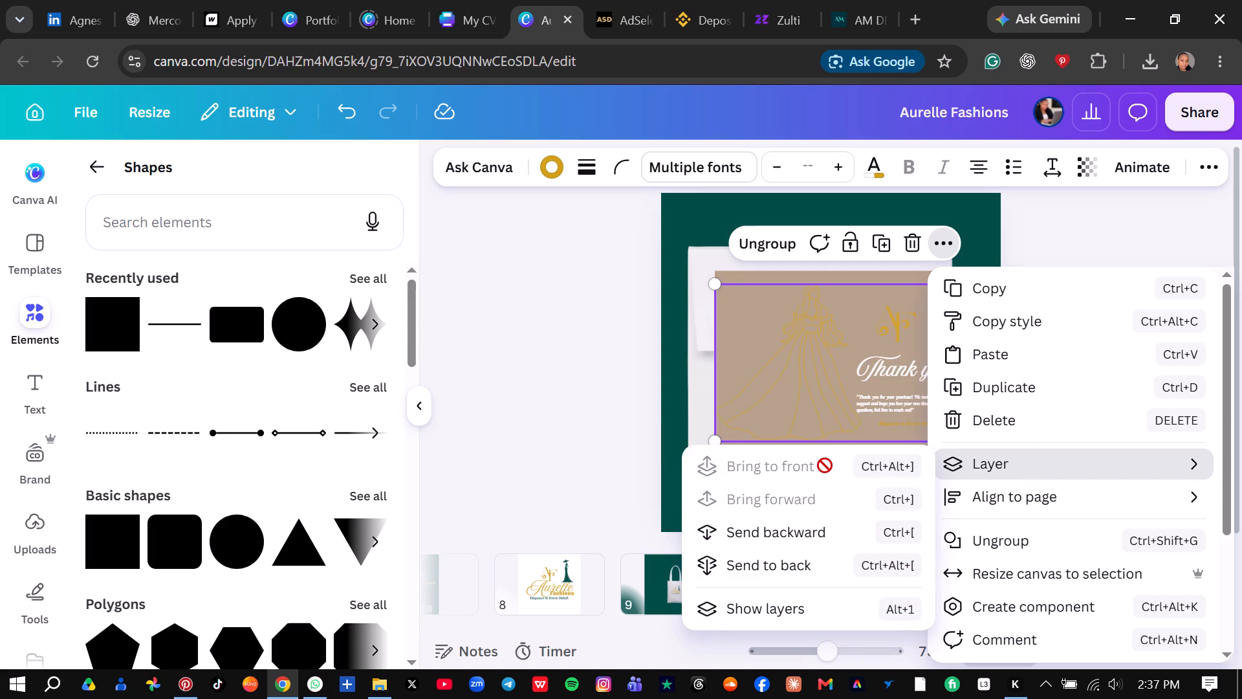
pyautogui.click(525, 335)
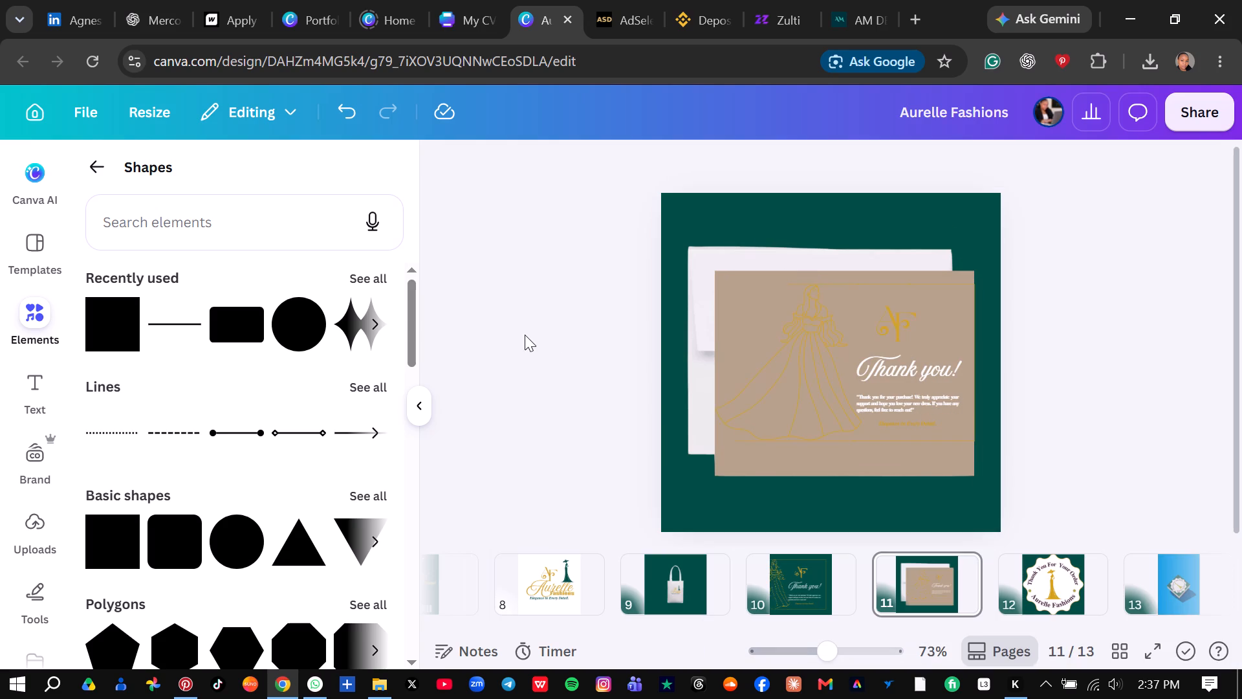
# Lower the thank-you group slightly so it sits vertically centred on the taupe card.
pyautogui.click(878, 354)
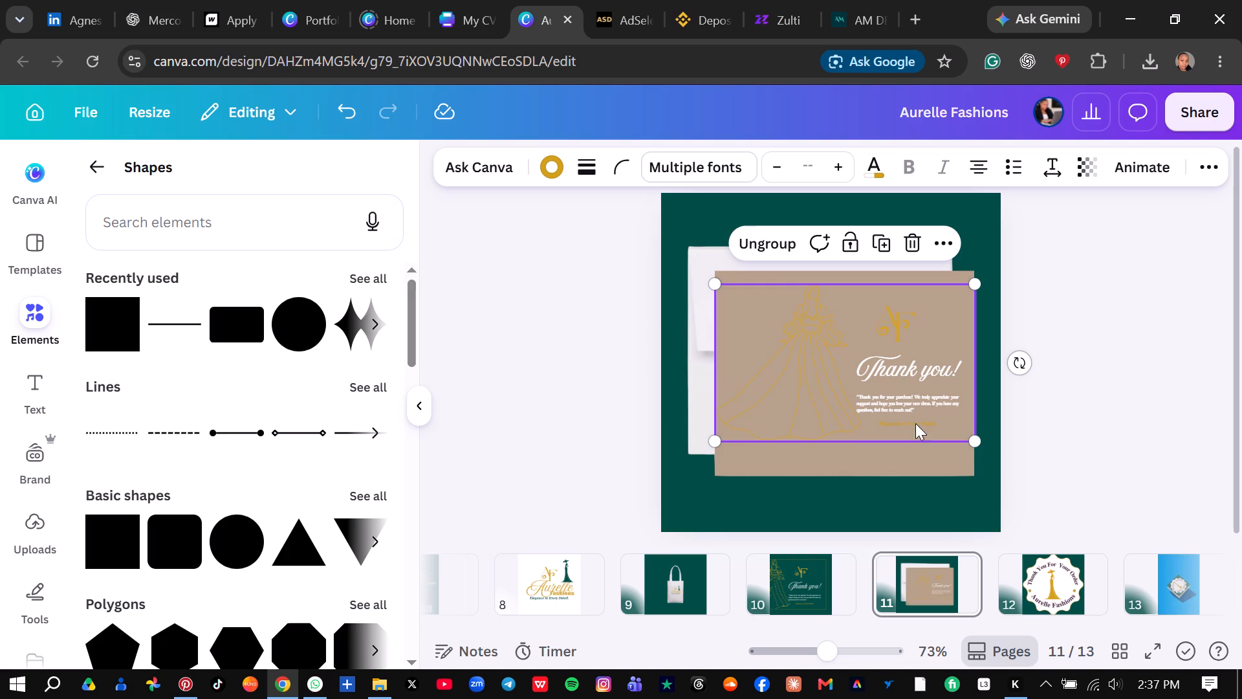
pyautogui.moveTo(869, 365); pyautogui.dragTo(871, 373)
pyautogui.moveTo(871, 373); pyautogui.dragTo(875, 376)
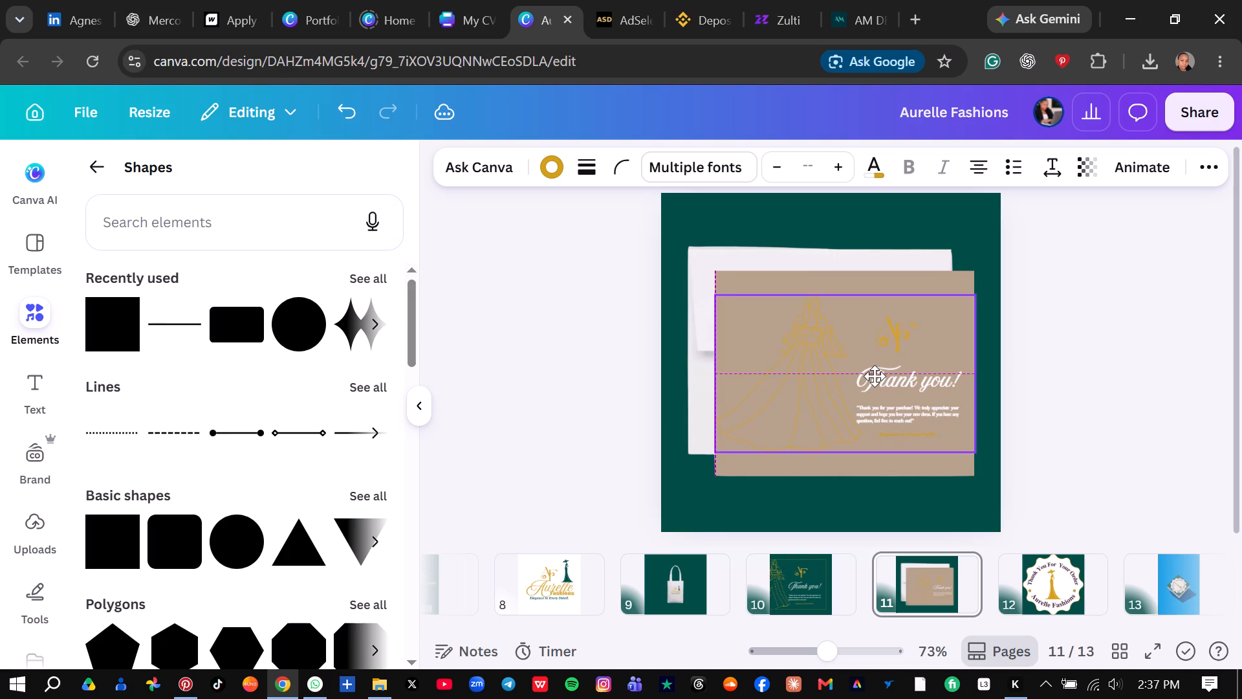
pyautogui.moveTo(875, 376); pyautogui.dragTo(873, 377)
pyautogui.moveTo(873, 377); pyautogui.dragTo(874, 377)
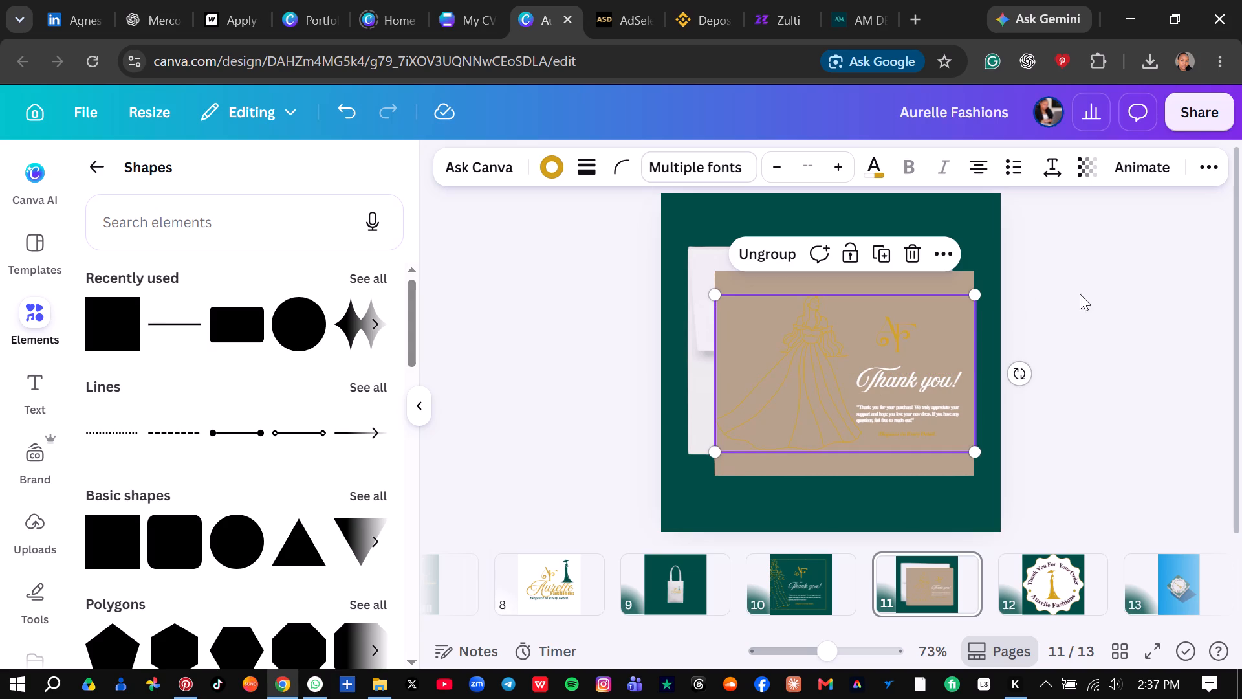
pyautogui.click(1104, 298)
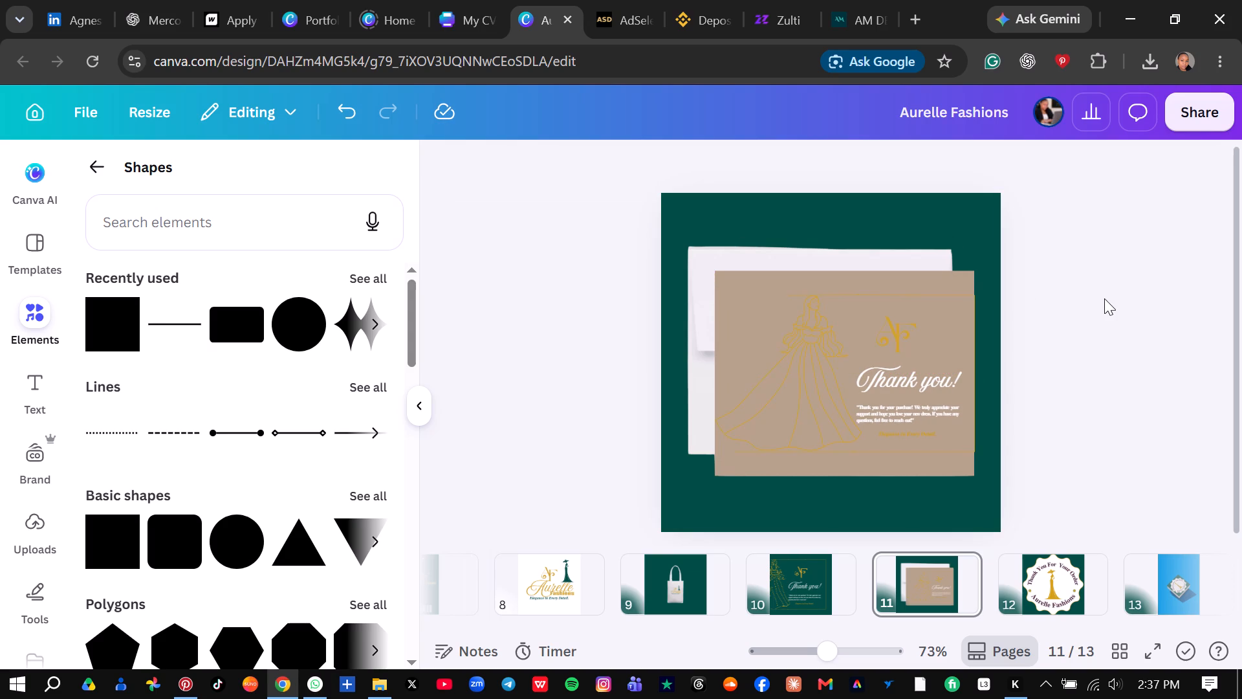
# Scale the thank-you group down slightly to about 3.7 by 2.2 and recentre it on the taupe card.
pyautogui.click(889, 348)
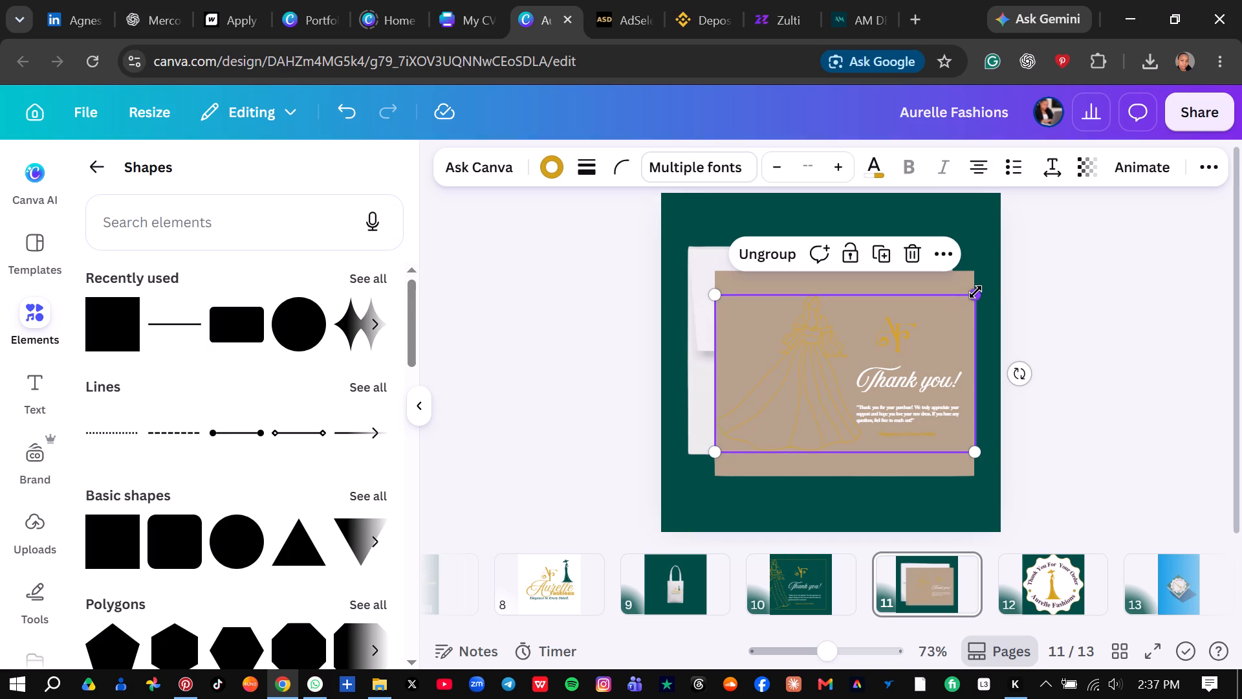
pyautogui.moveTo(975, 292); pyautogui.dragTo(961, 297)
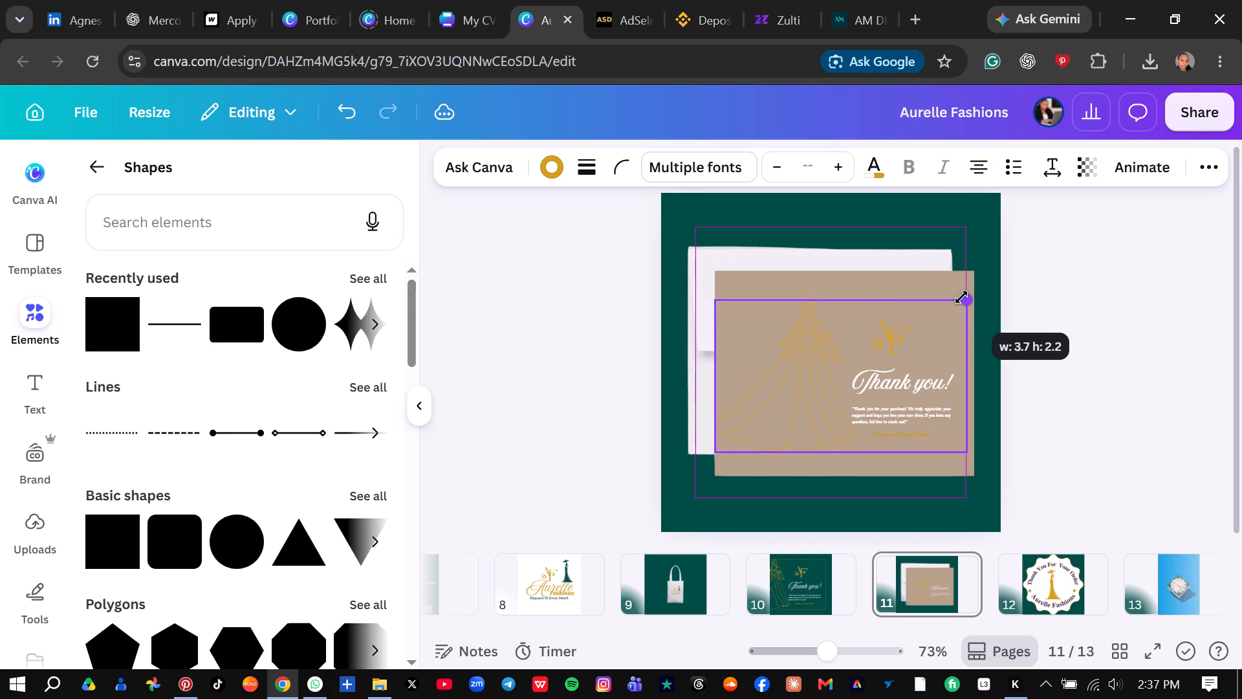
pyautogui.moveTo(961, 297); pyautogui.dragTo(956, 300)
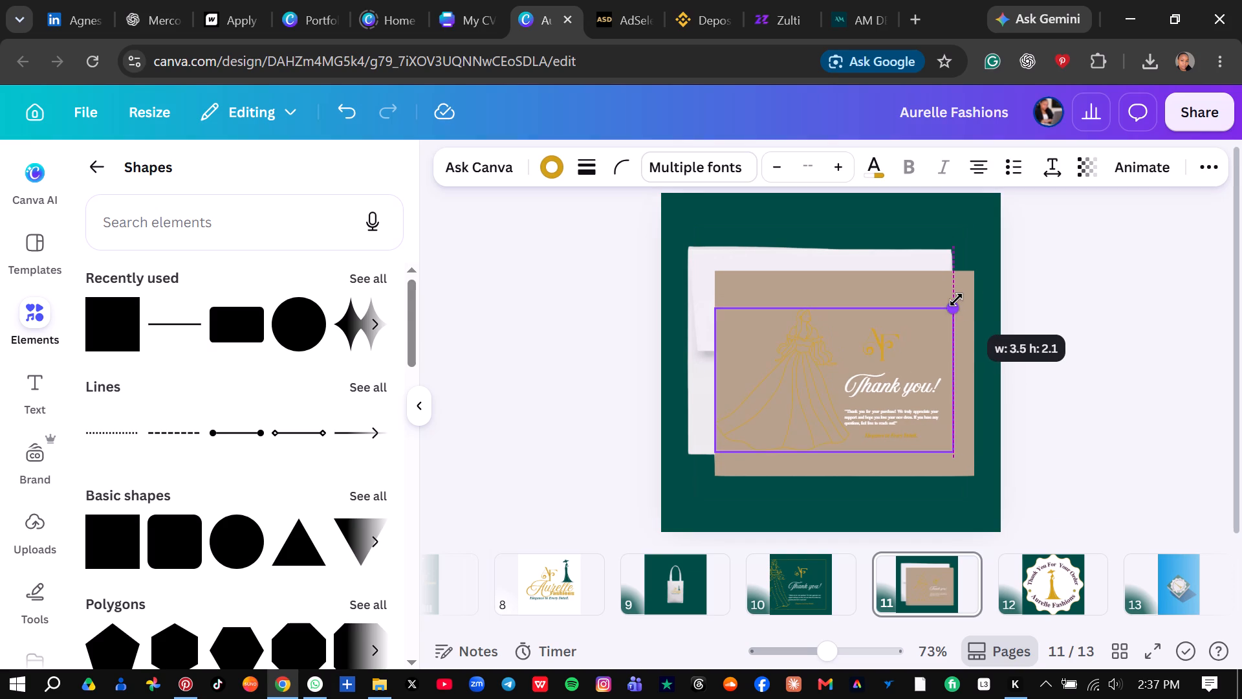
pyautogui.moveTo(956, 300); pyautogui.dragTo(958, 300)
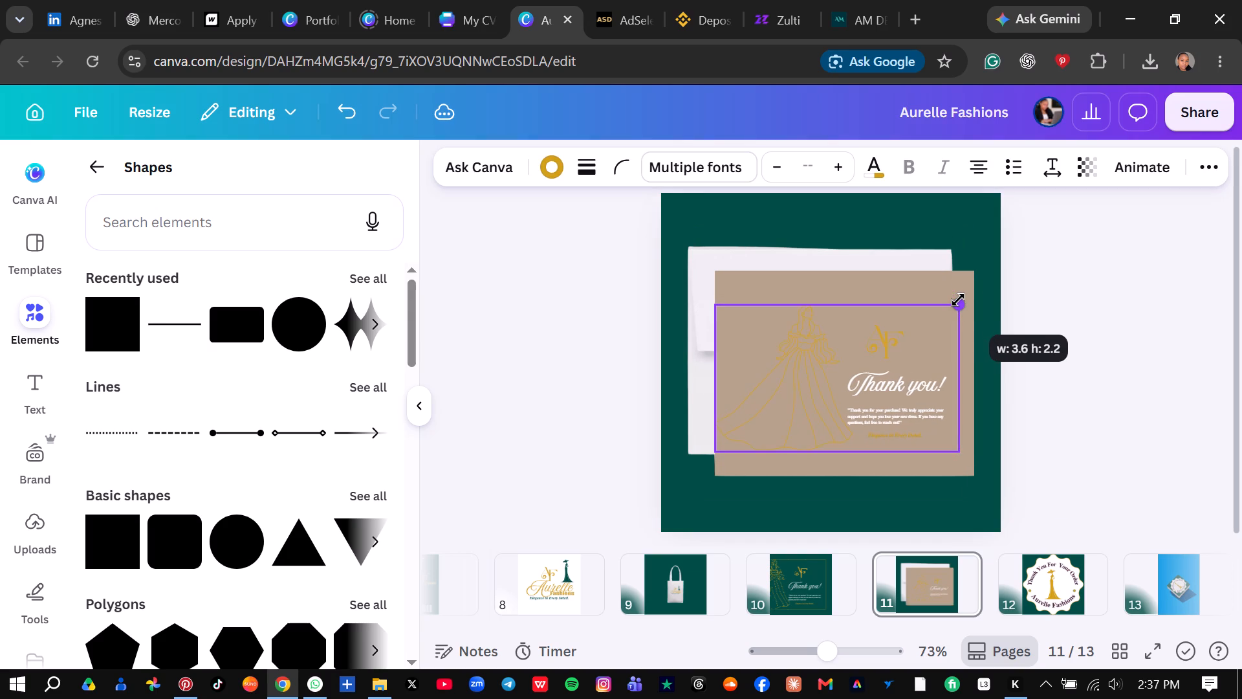
pyautogui.moveTo(958, 300); pyautogui.dragTo(964, 300)
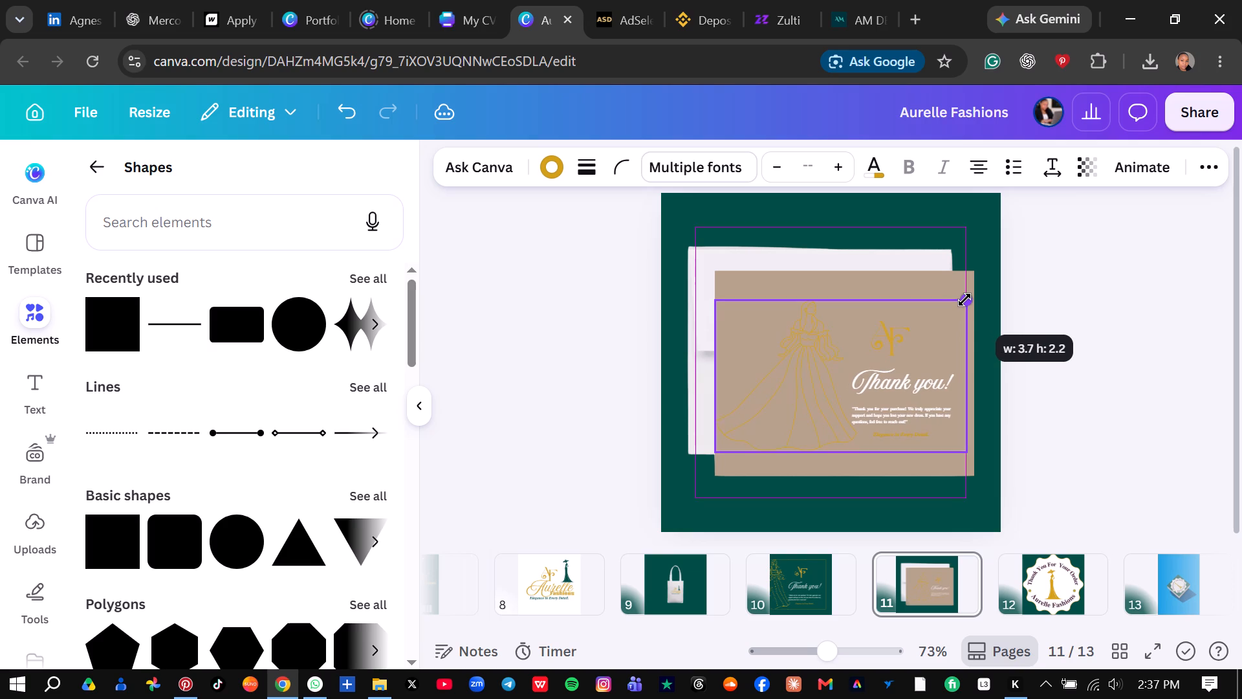
pyautogui.moveTo(964, 300); pyautogui.dragTo(961, 301)
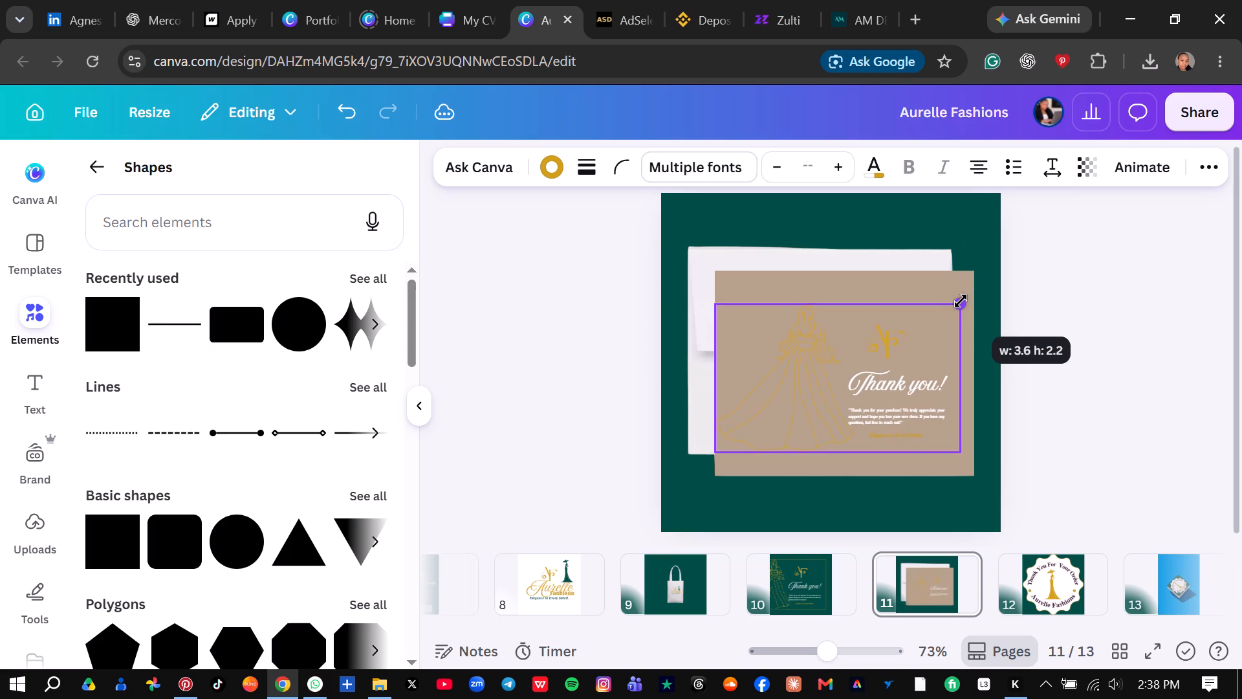
pyautogui.moveTo(961, 301); pyautogui.dragTo(963, 299)
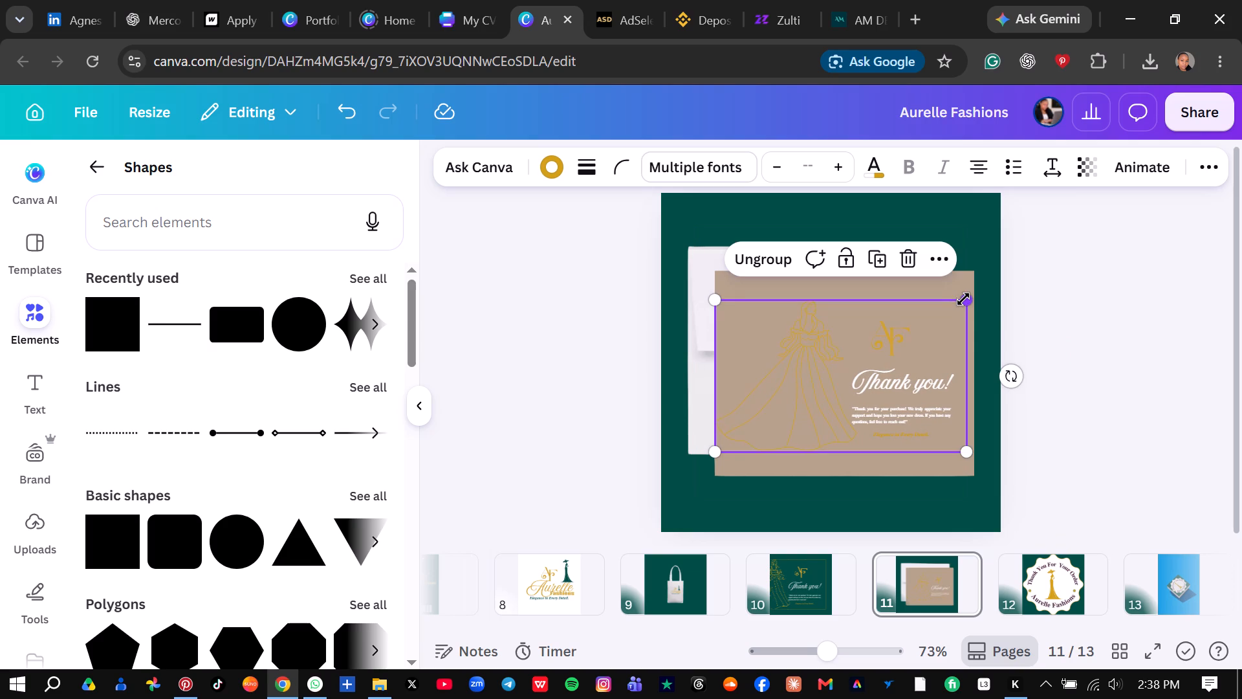
pyautogui.click(1116, 278)
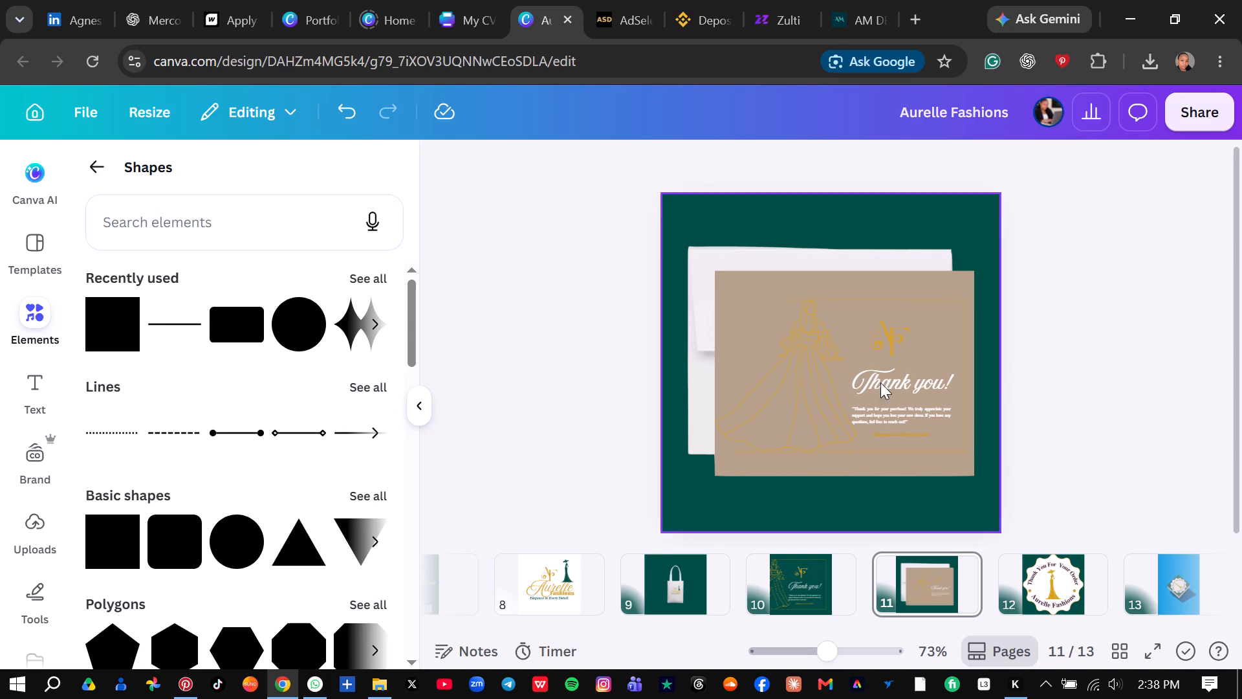
pyautogui.moveTo(853, 372); pyautogui.dragTo(858, 372)
pyautogui.click(1109, 277)
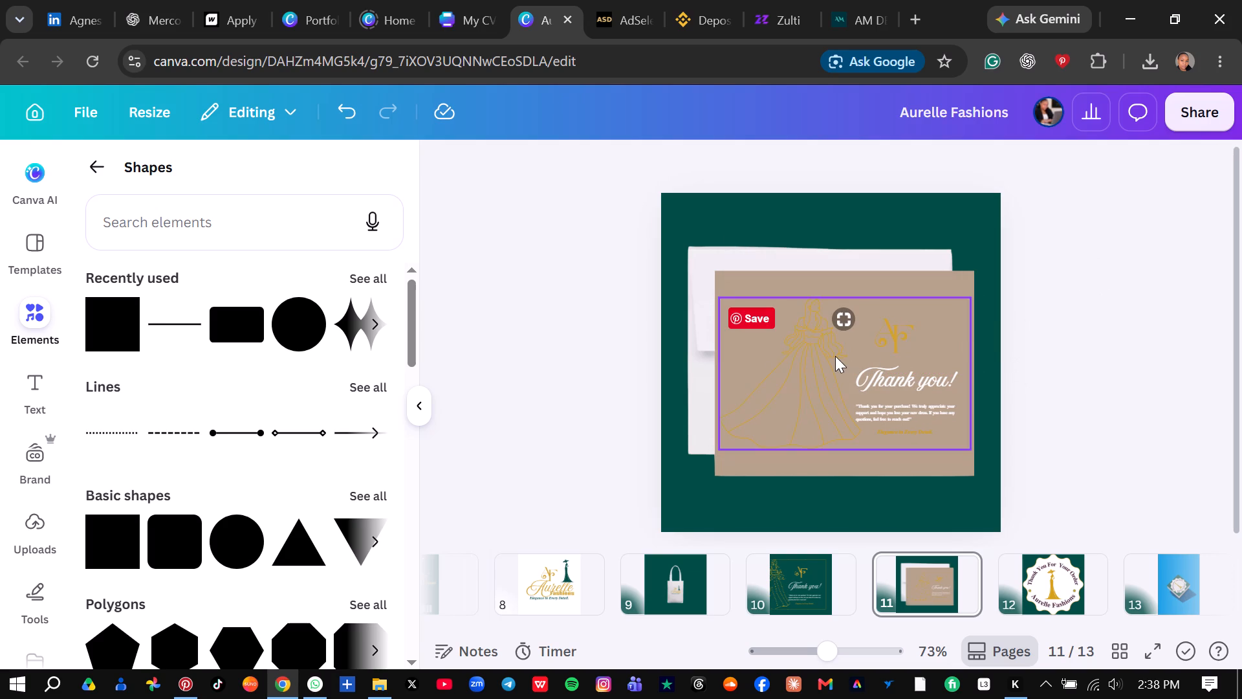
# Ungroup the thank-you design on the taupe card.
pyautogui.click(835, 356)
pyautogui.click(761, 261)
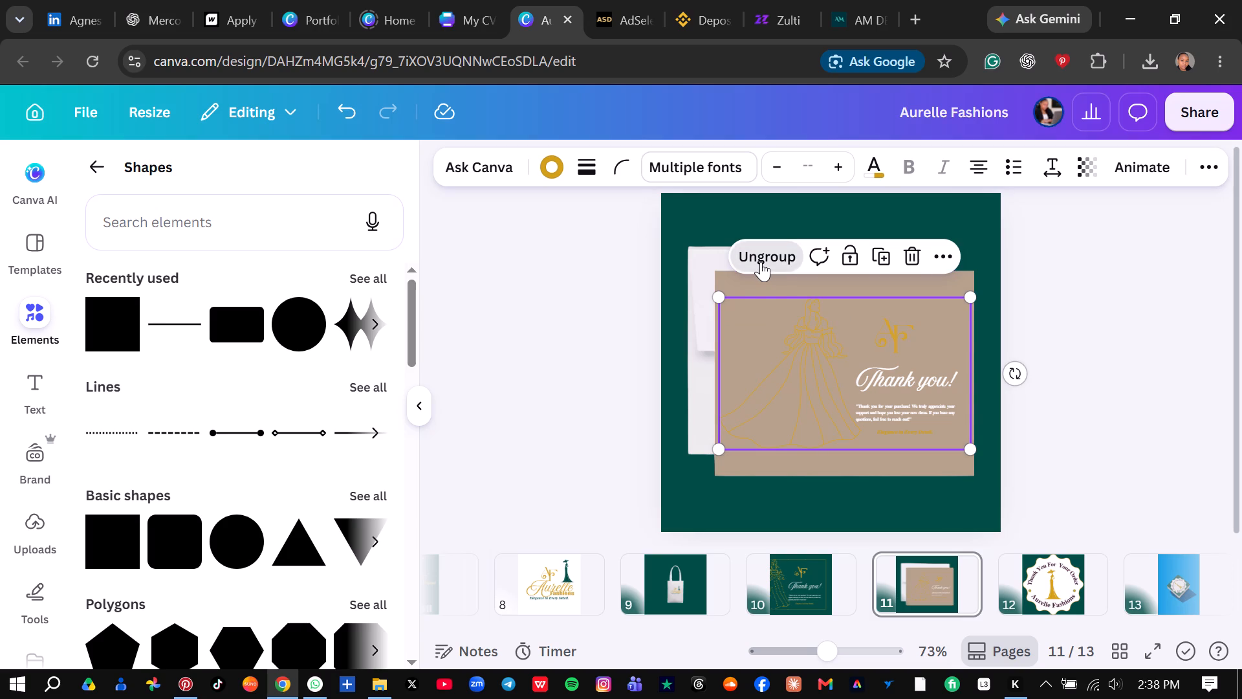
pyautogui.click(1097, 274)
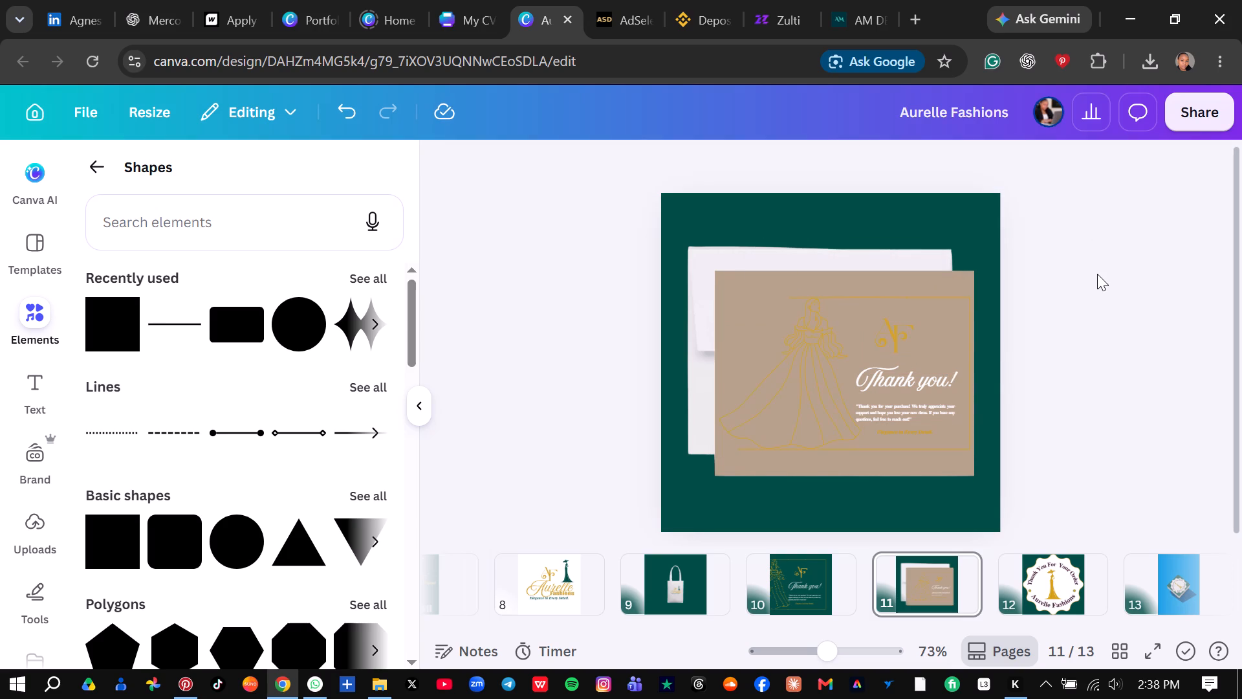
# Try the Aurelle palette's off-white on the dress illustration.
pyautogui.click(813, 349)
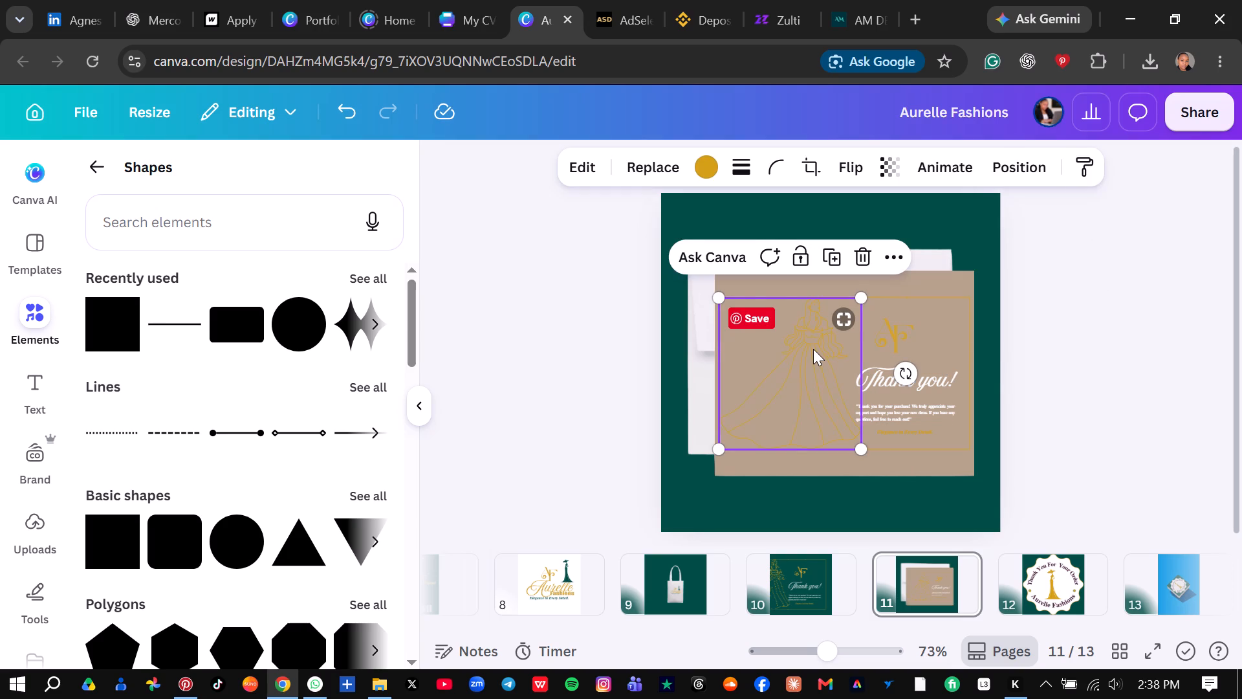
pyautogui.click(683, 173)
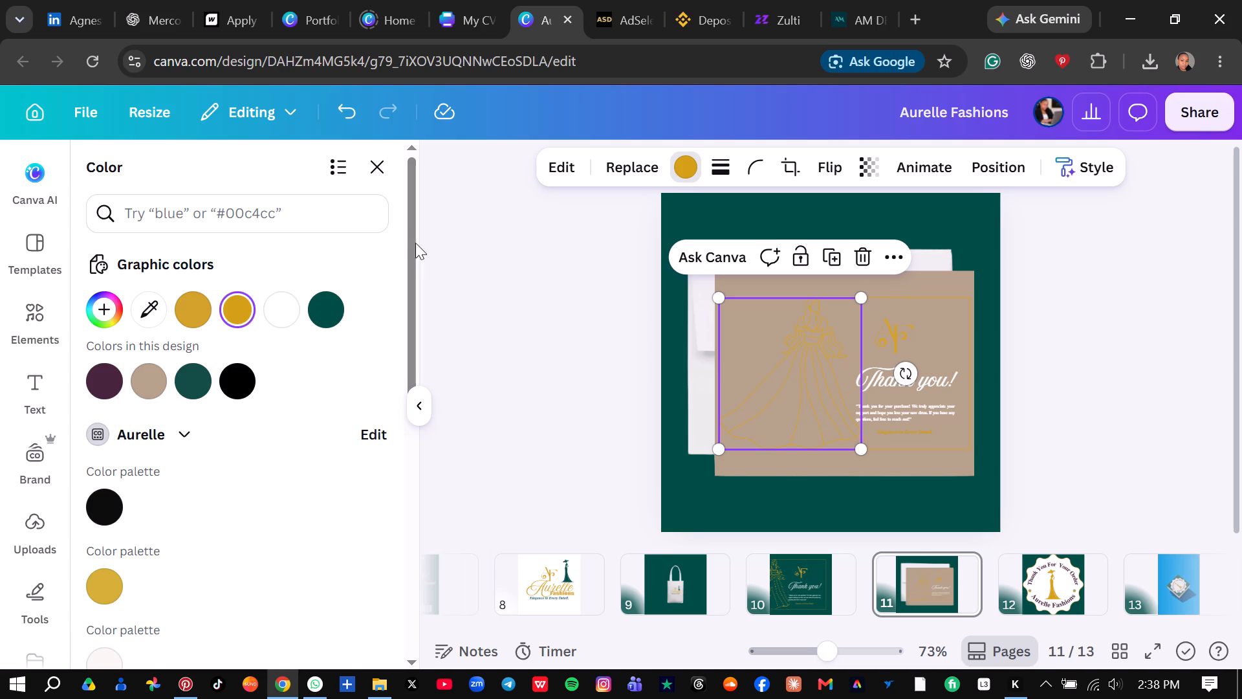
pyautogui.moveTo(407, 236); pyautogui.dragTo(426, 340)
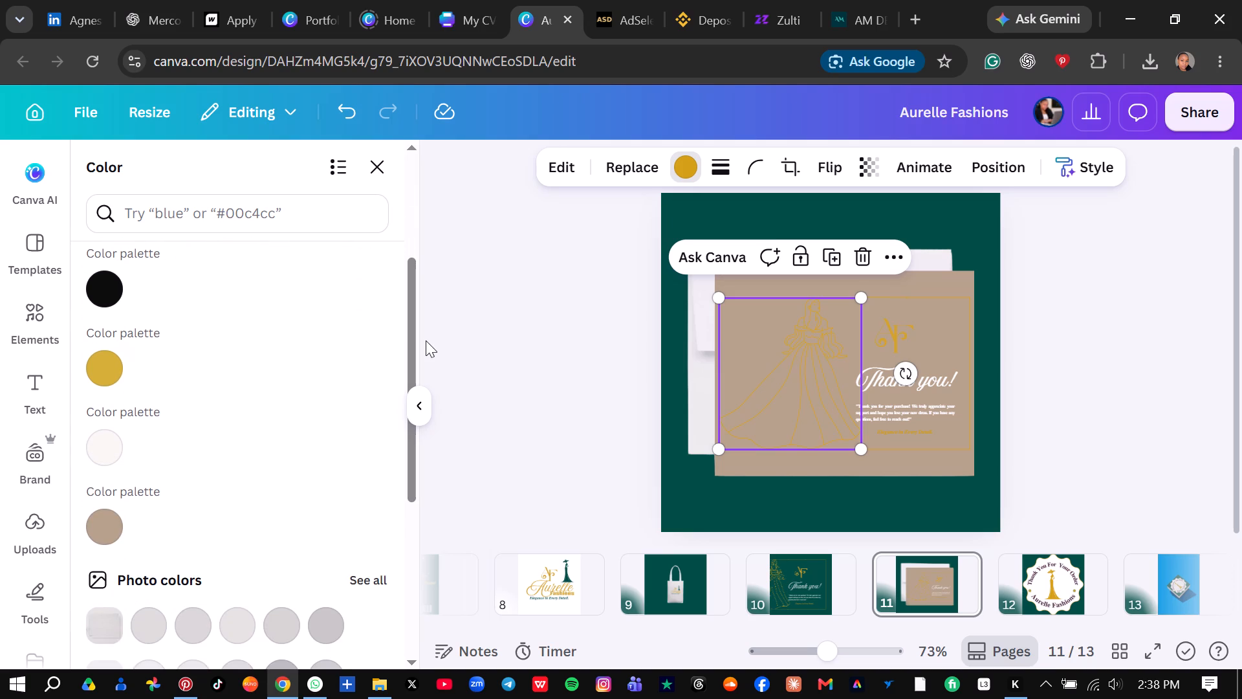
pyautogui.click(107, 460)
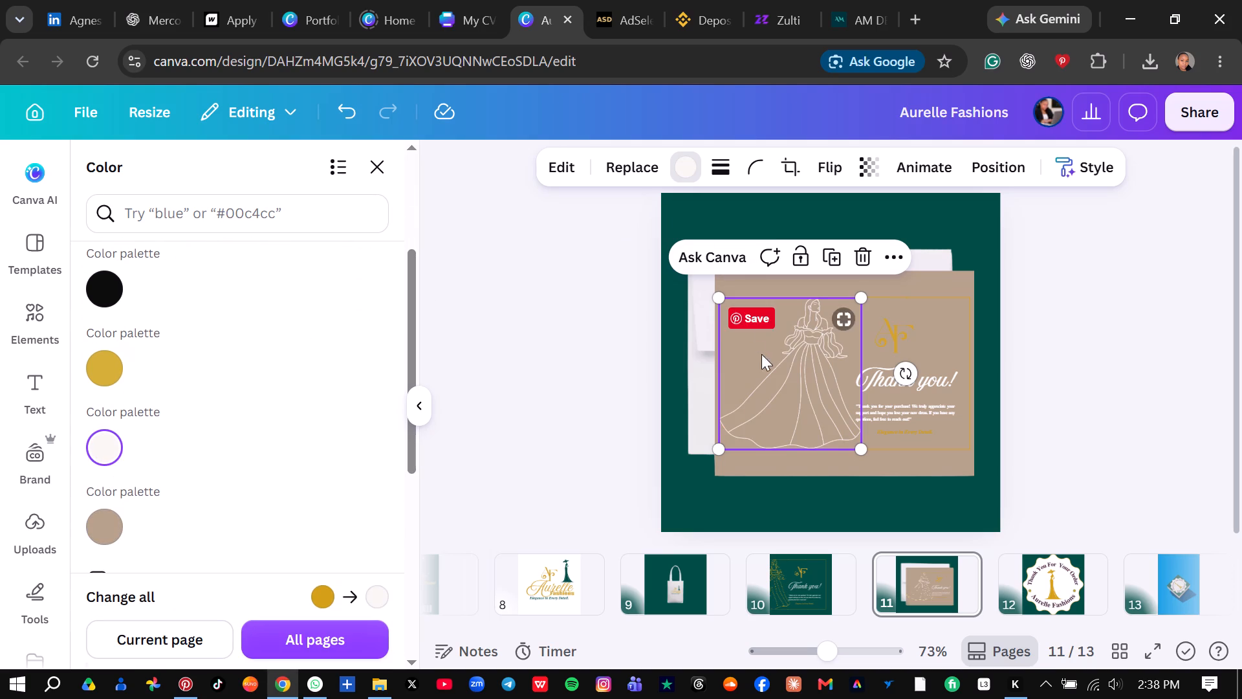
# Recolour the AF monogram and the "Elegance in Every Detail" tagline dark turquoise #124d46.
pyautogui.click(901, 333)
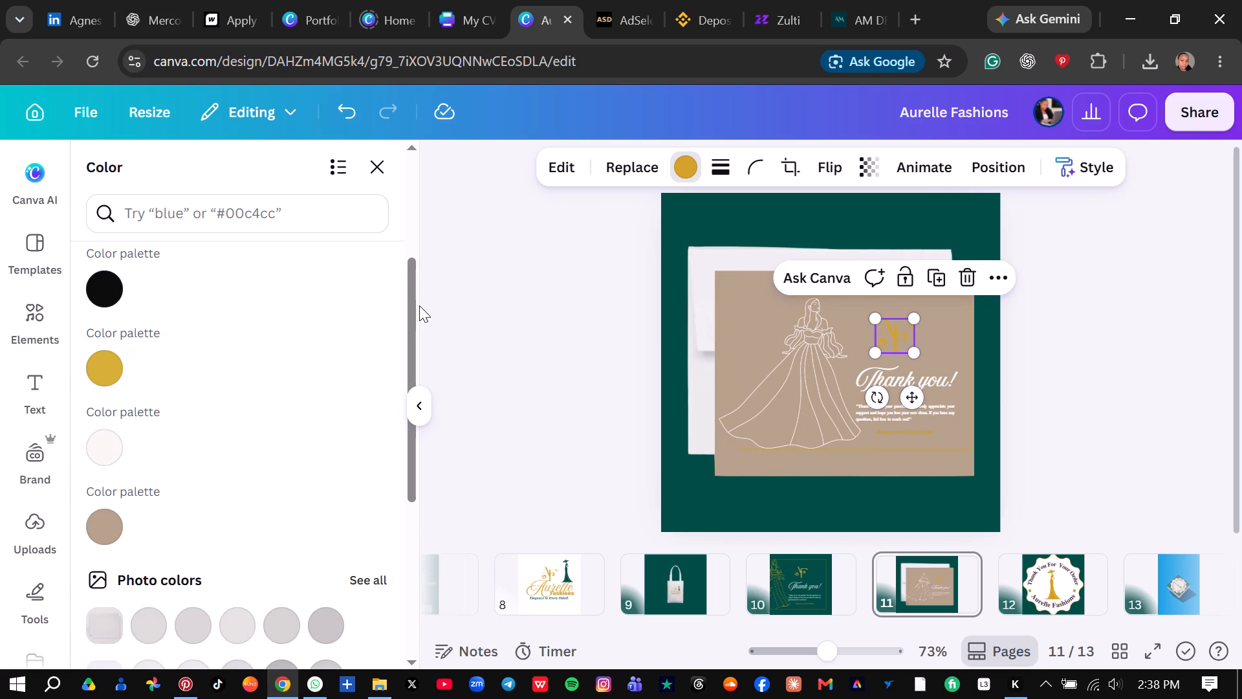
pyautogui.moveTo(417, 305); pyautogui.dragTo(399, 236)
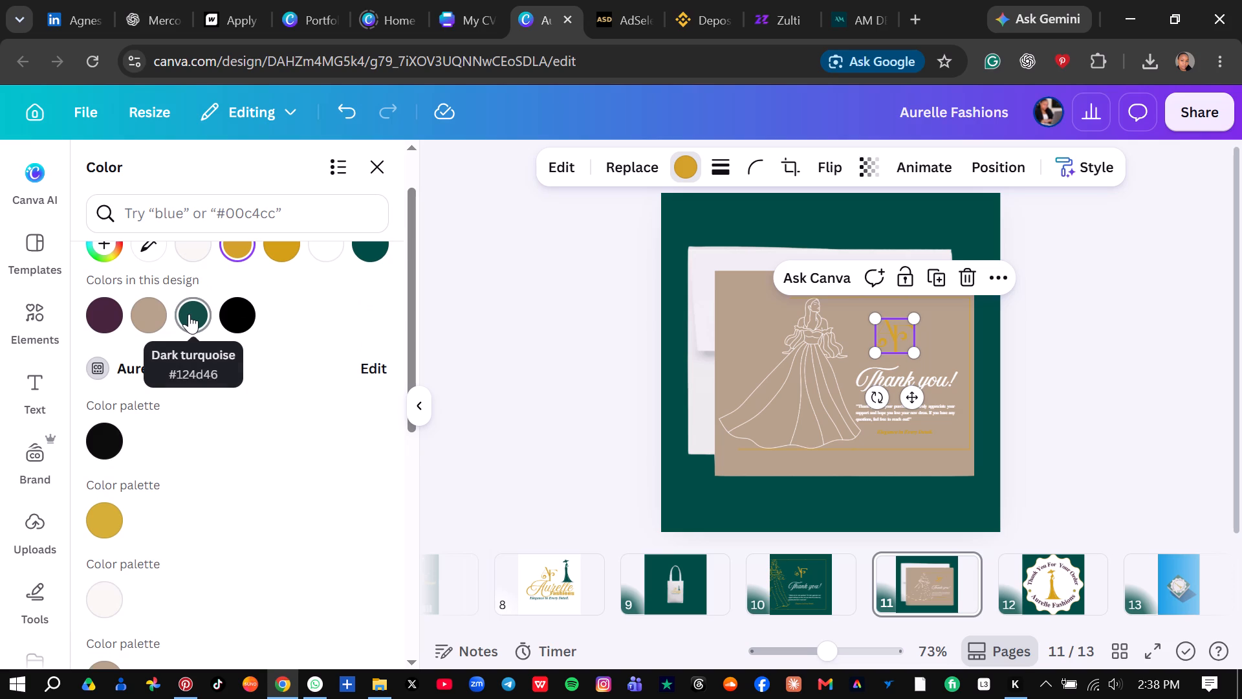
pyautogui.click(189, 314)
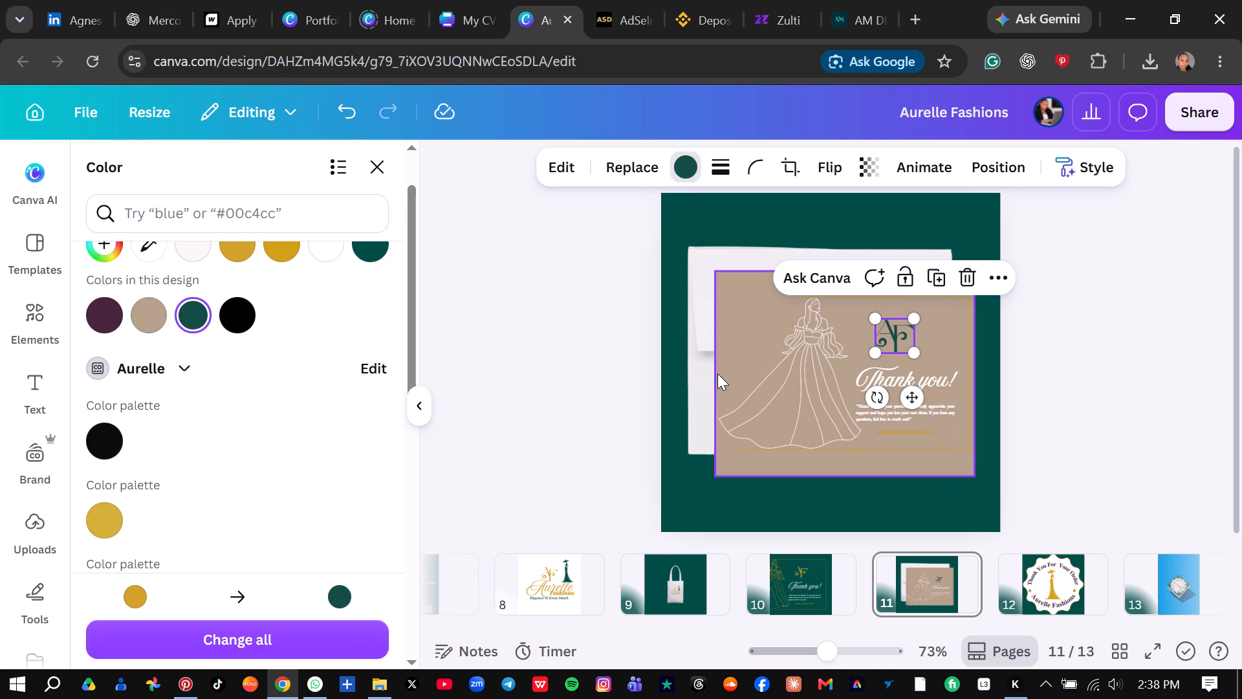
pyautogui.click(904, 428)
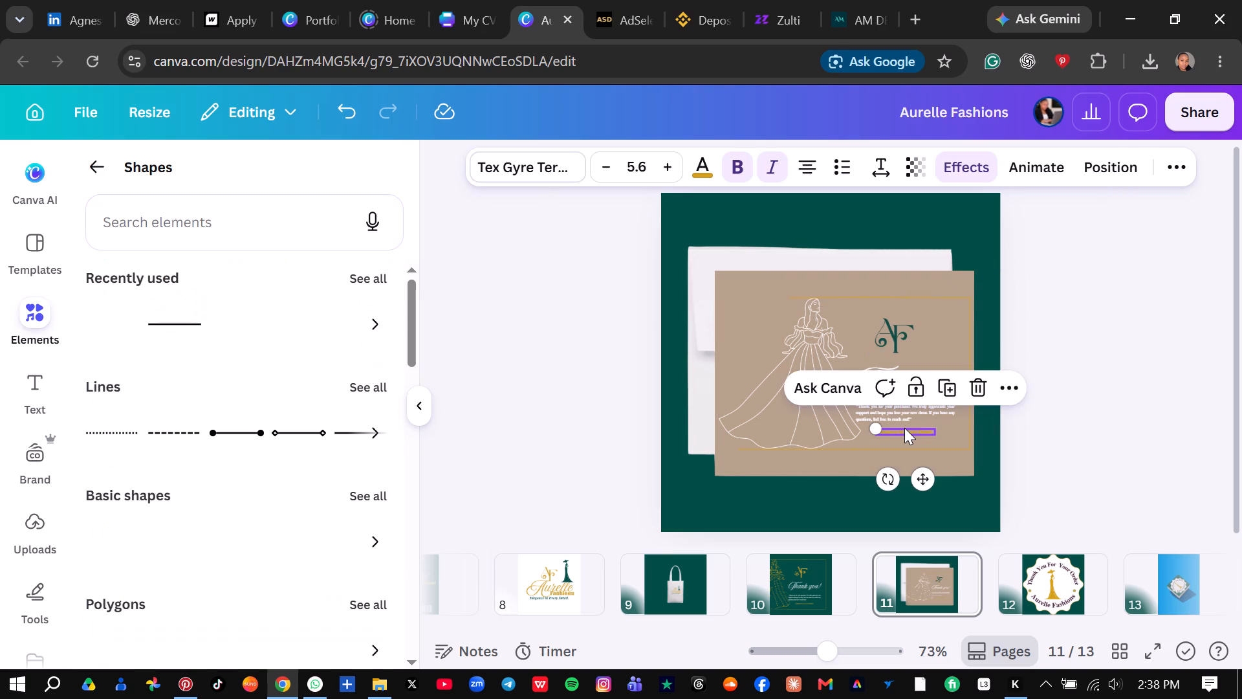
pyautogui.click(697, 156)
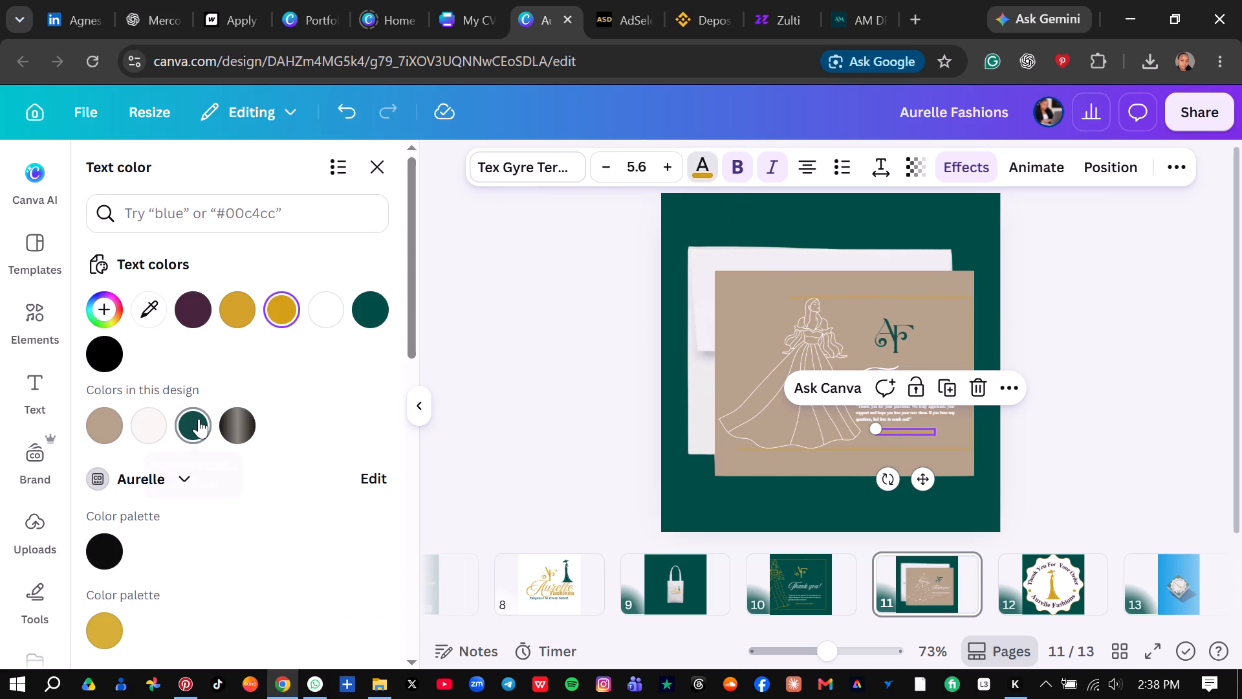
pyautogui.click(199, 419)
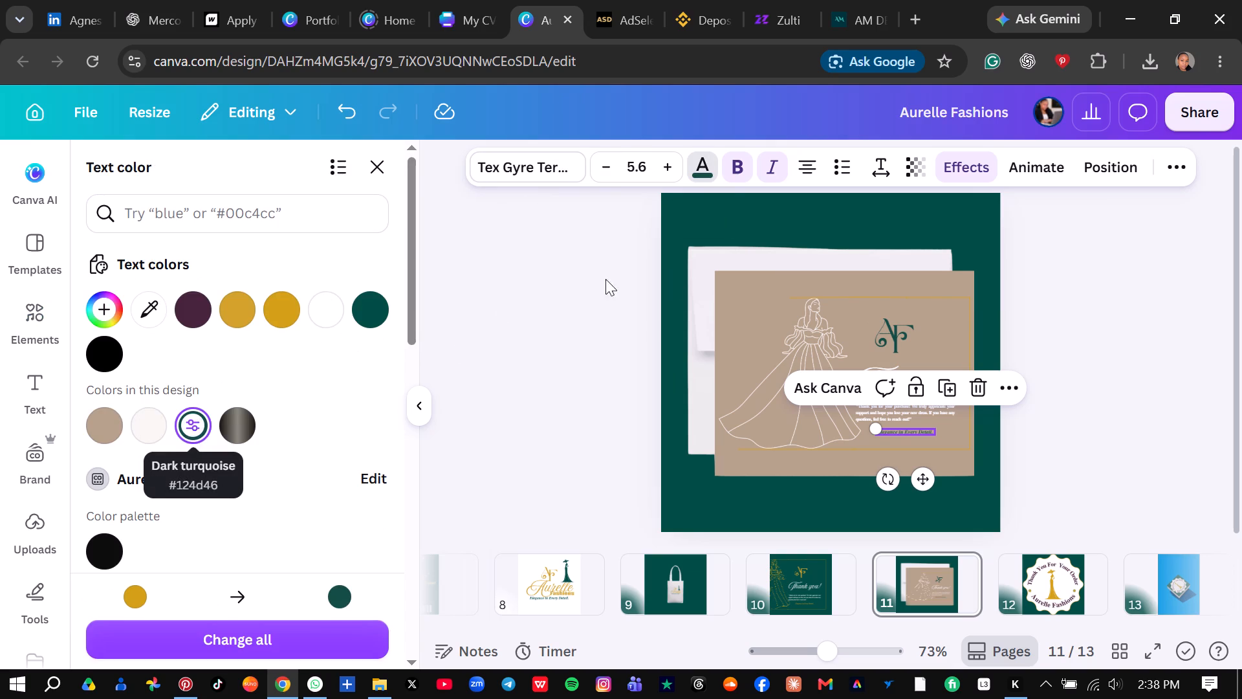
# Recolour the dress illustration dark turquoise to match the AF monogram.
pyautogui.click(790, 373)
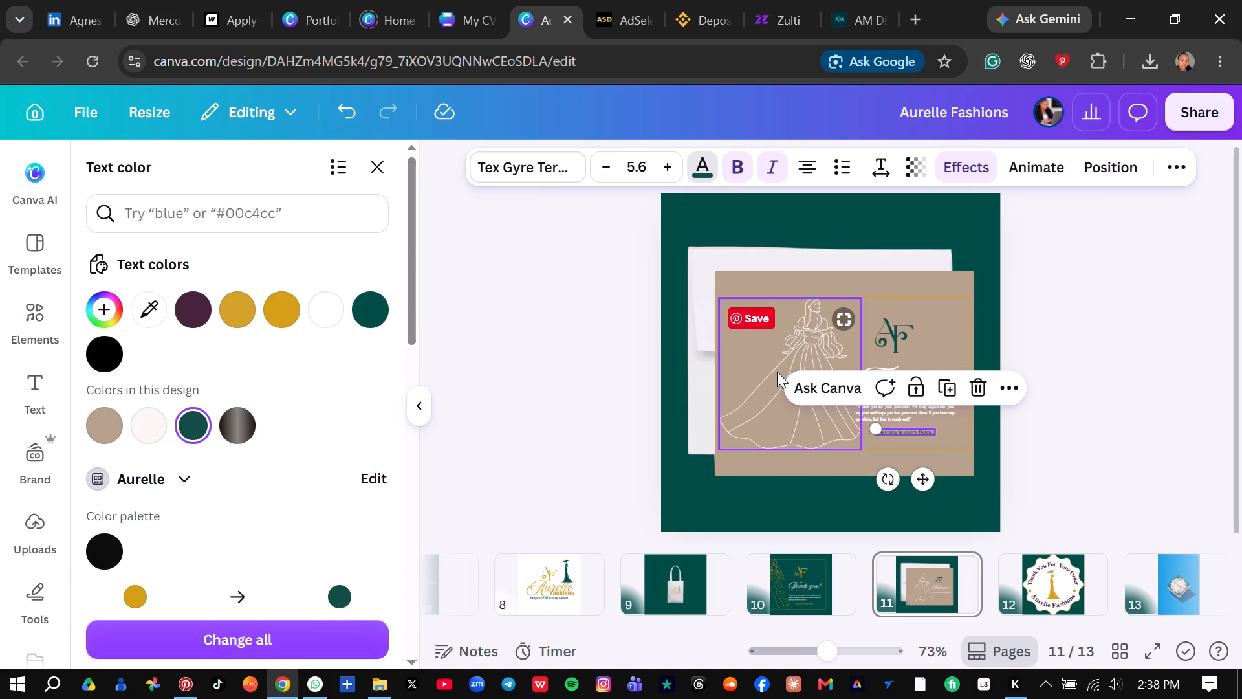
pyautogui.click(777, 372)
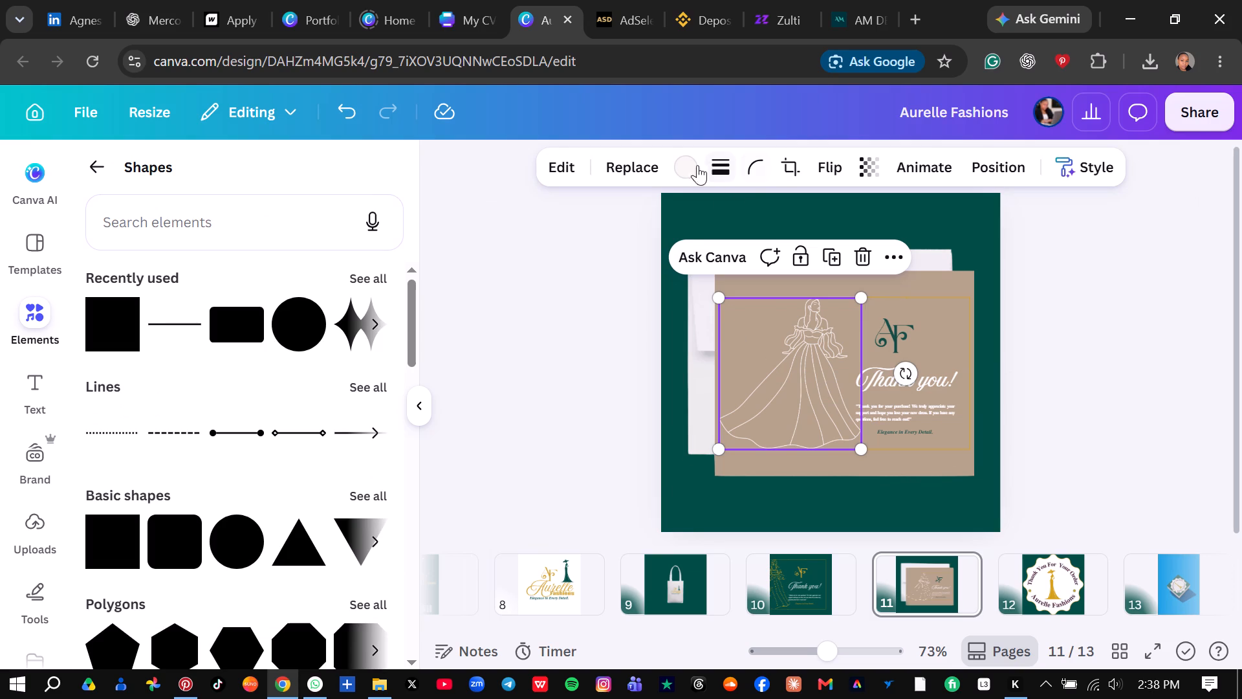
pyautogui.click(690, 165)
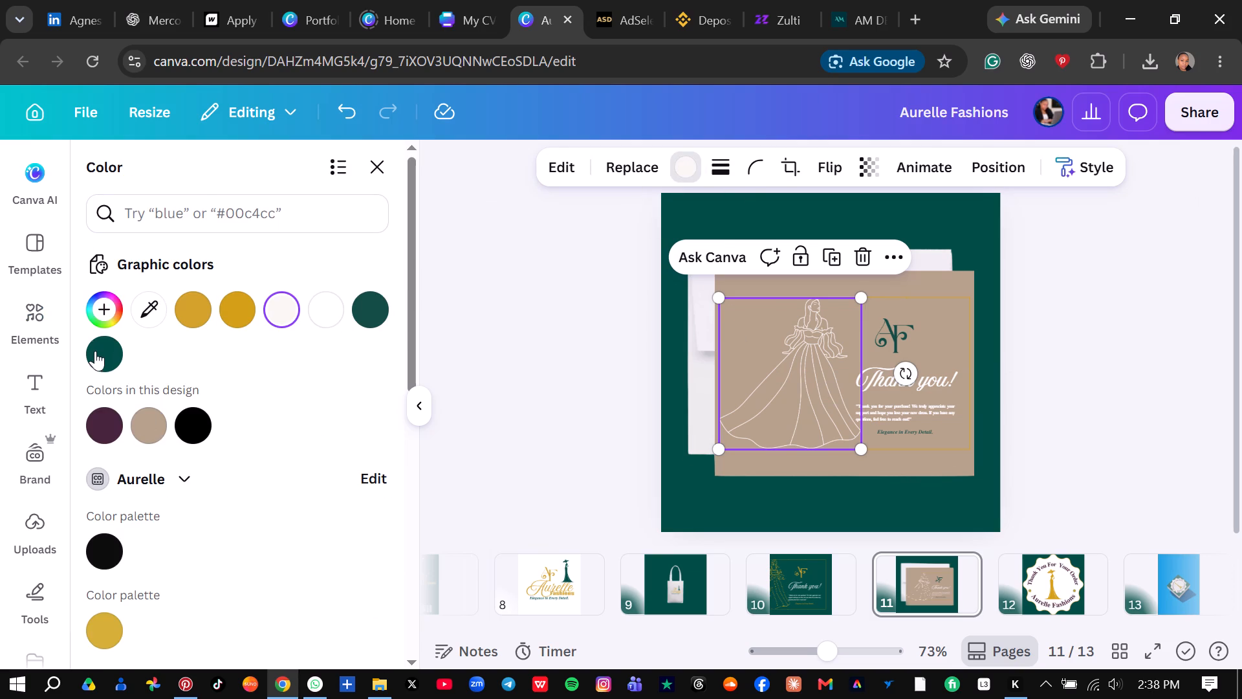
pyautogui.click(385, 305)
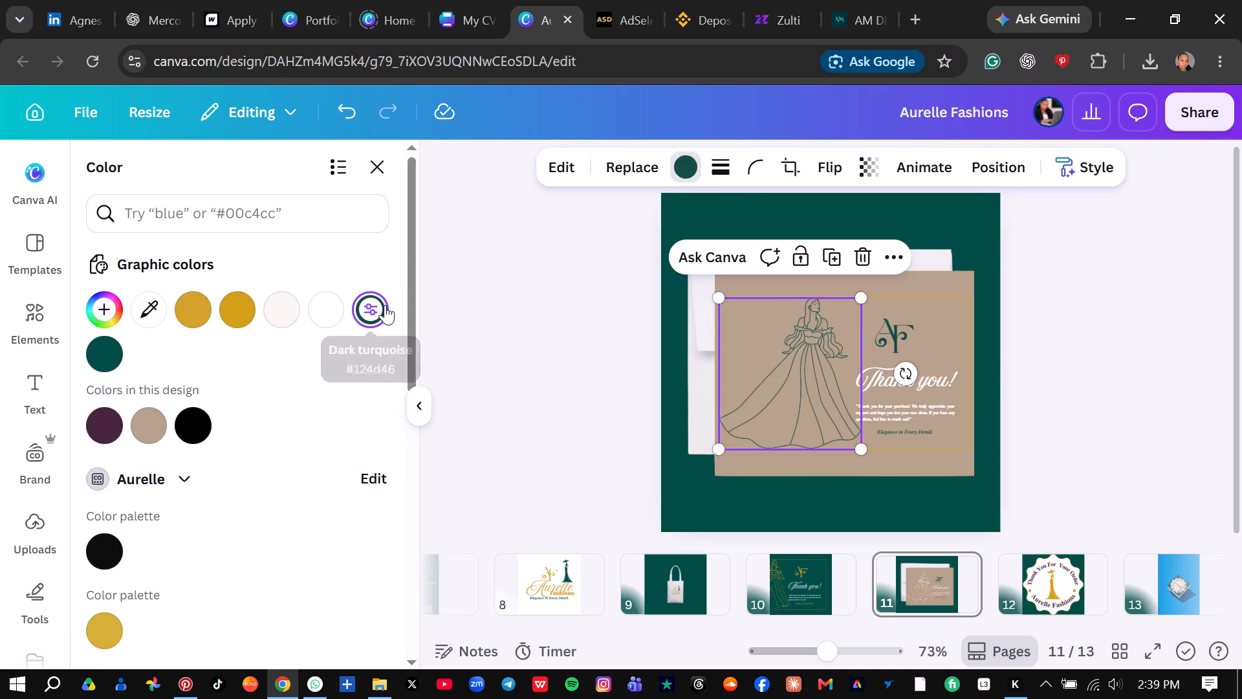
# Recolour the three line segments along the top of the thank-you design's frame dark turquoise #124d46.
pyautogui.click(964, 296)
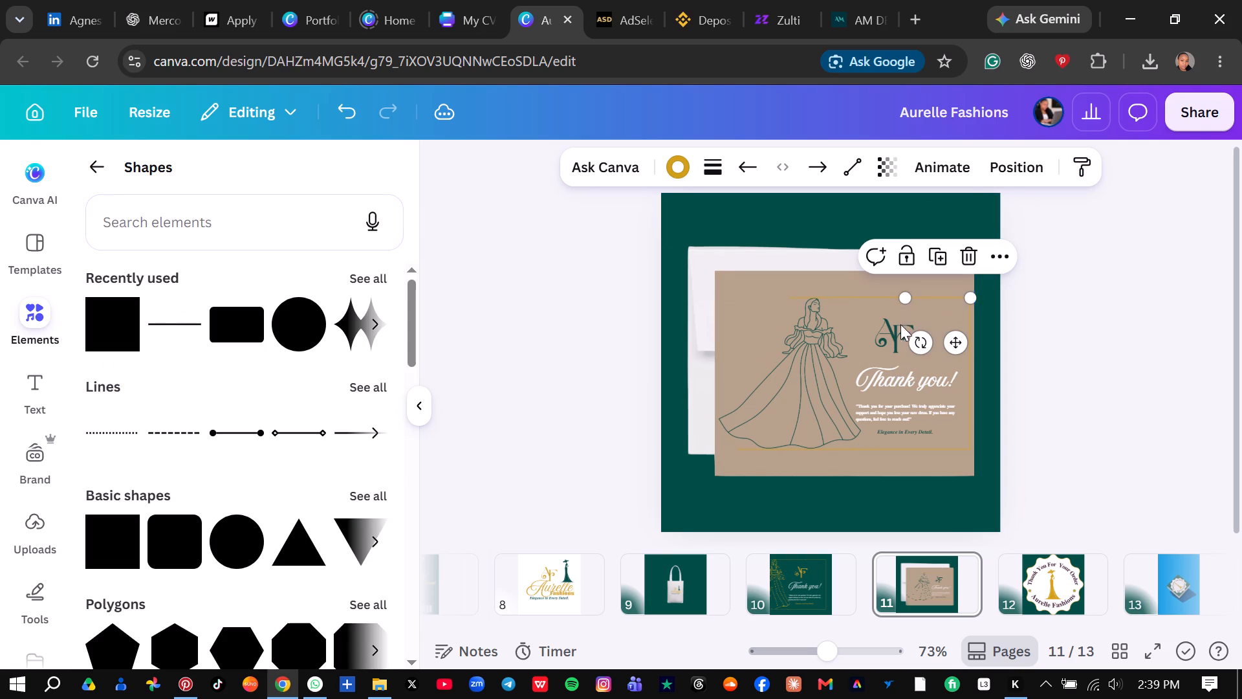
pyautogui.click(677, 162)
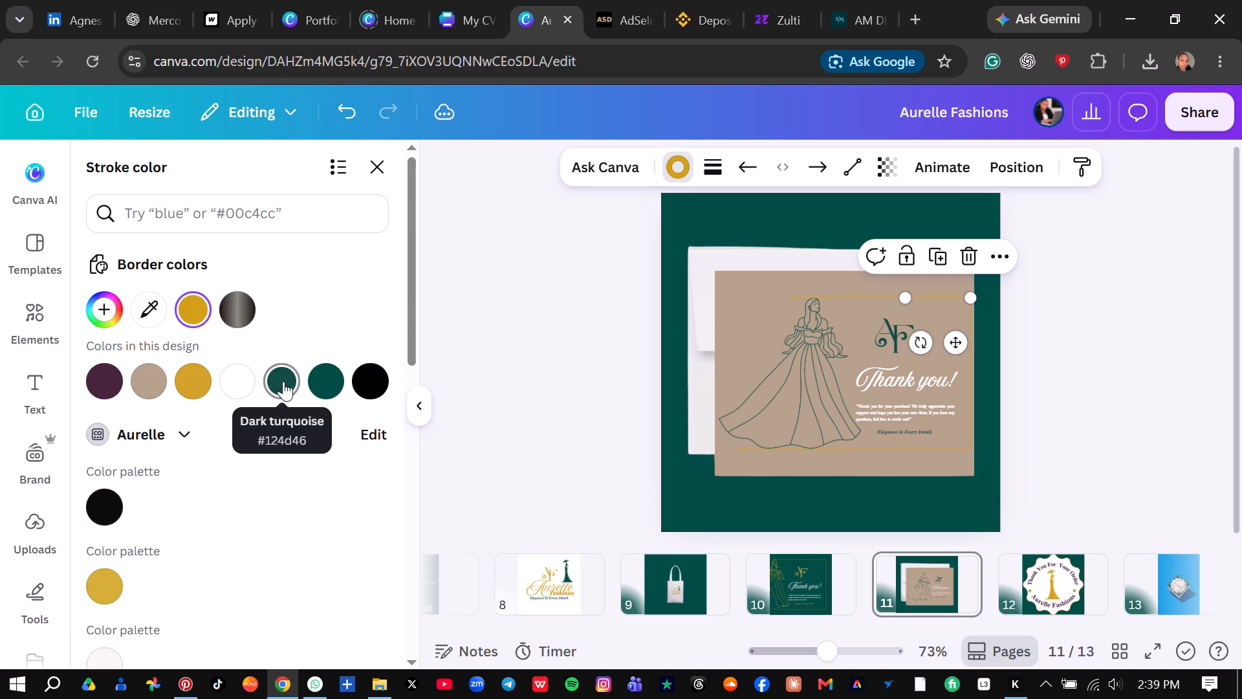
pyautogui.click(283, 381)
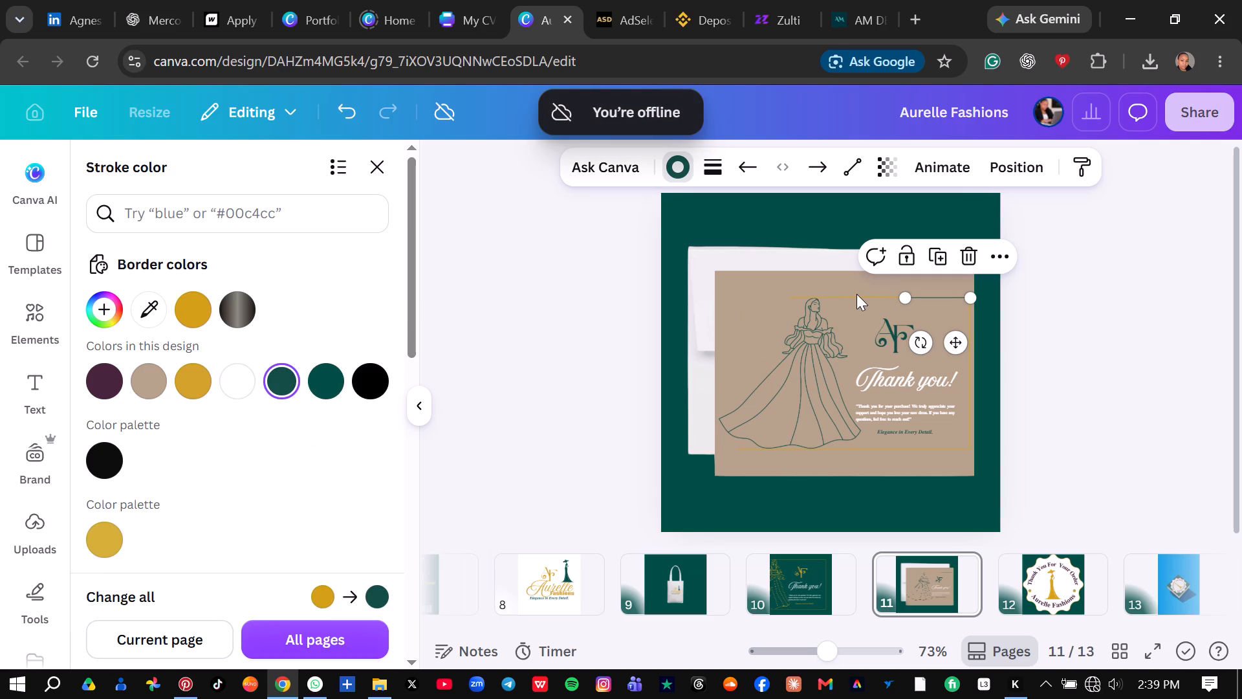
pyautogui.click(877, 294)
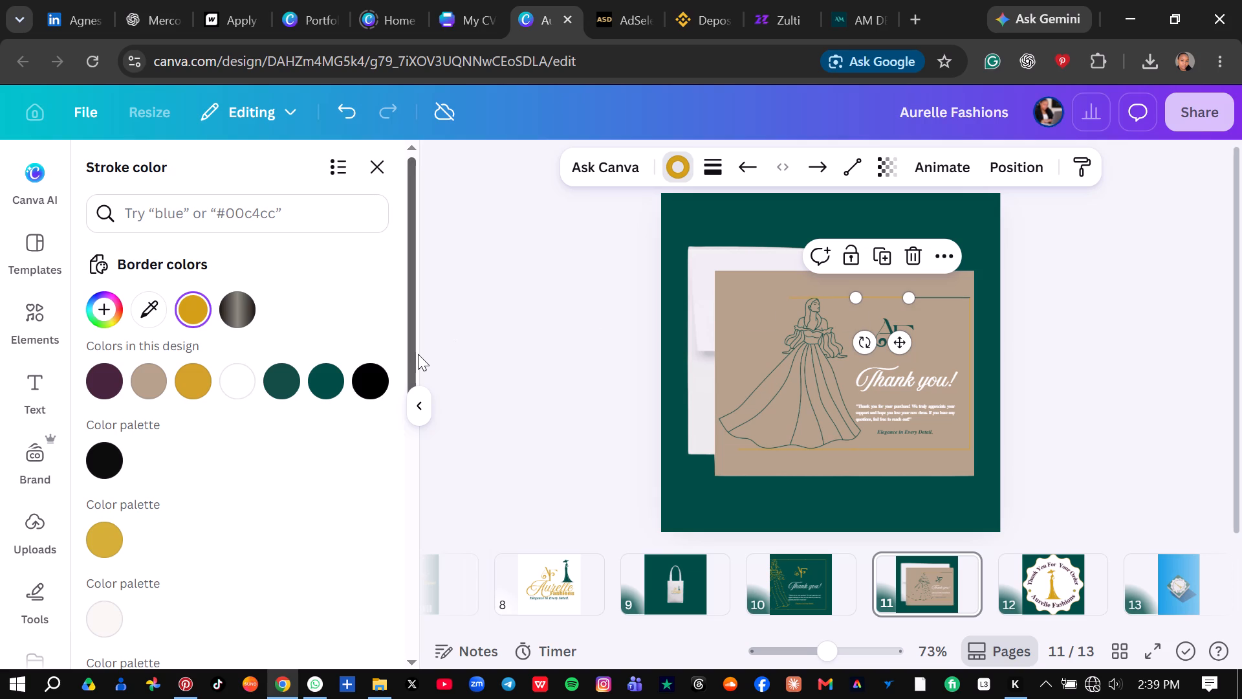
pyautogui.click(277, 380)
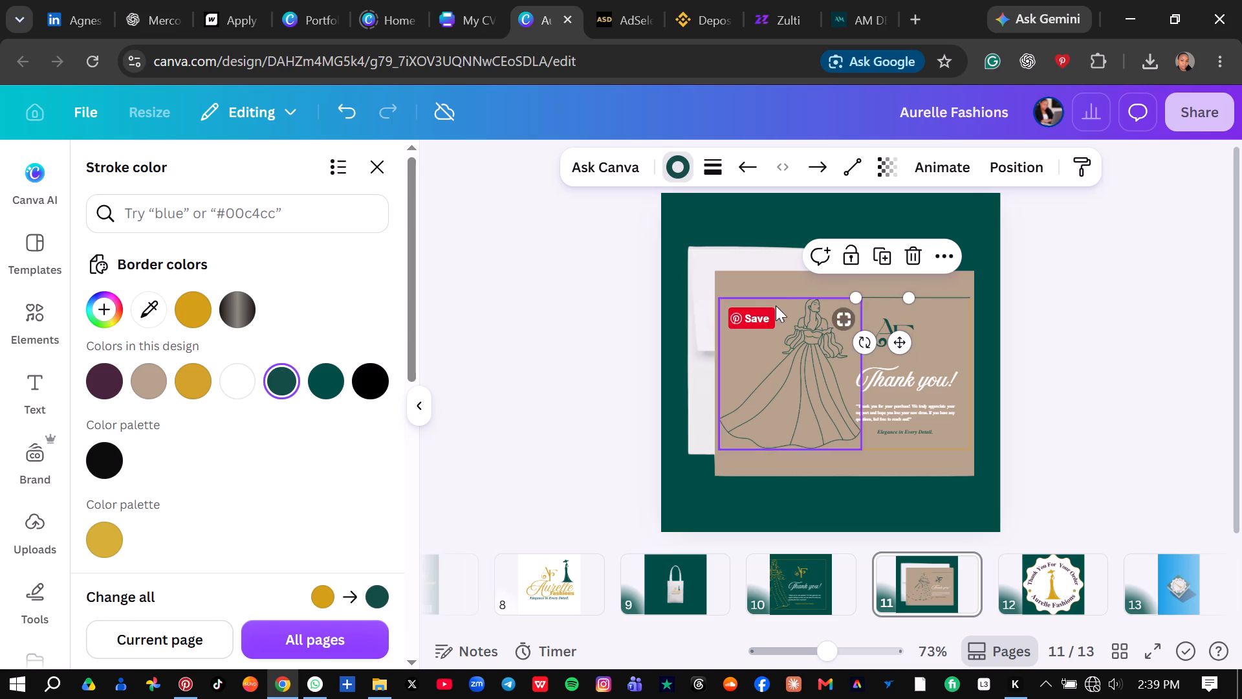
pyautogui.click(834, 294)
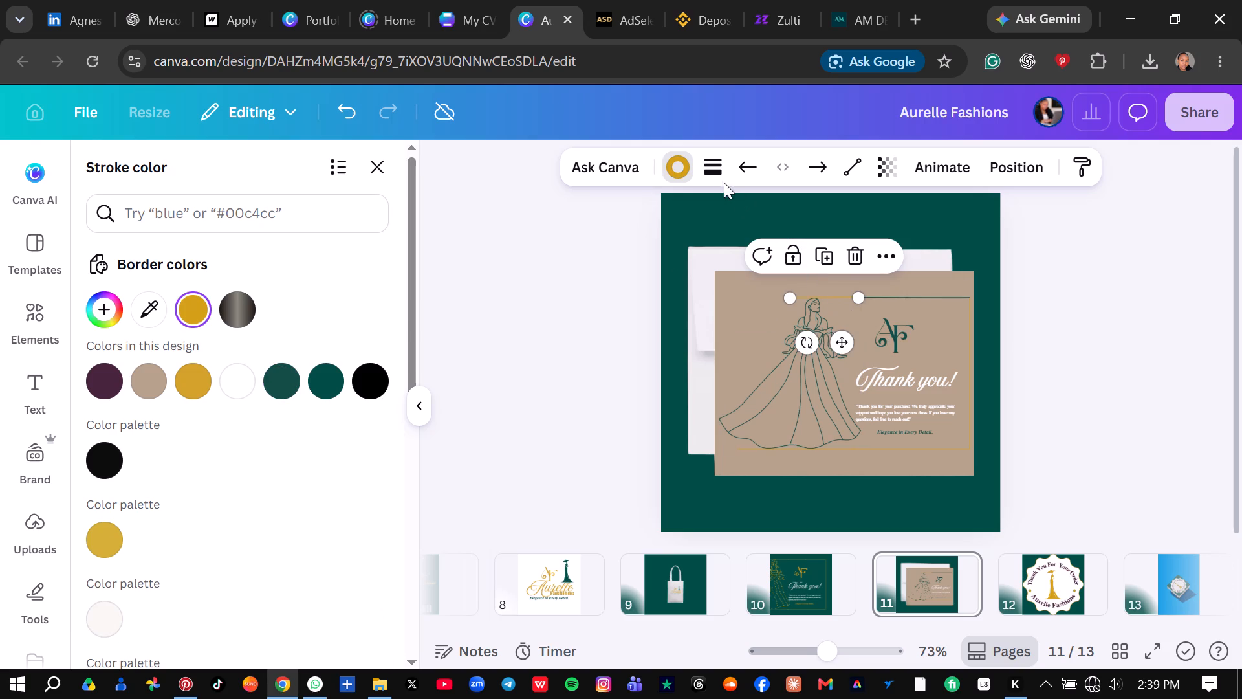
pyautogui.click(287, 385)
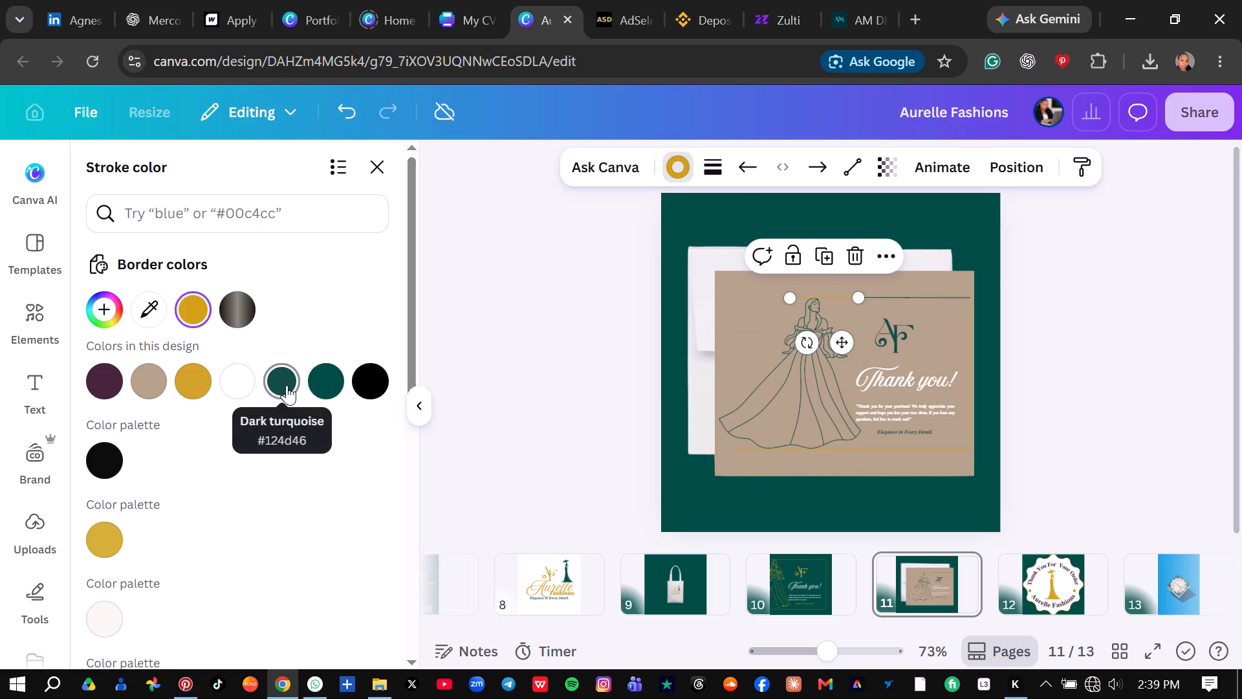
# Recolour the right-hand vertical line and both bottom line segments of the thank-you design's frame dark turquoise #124d46.
pyautogui.click(966, 322)
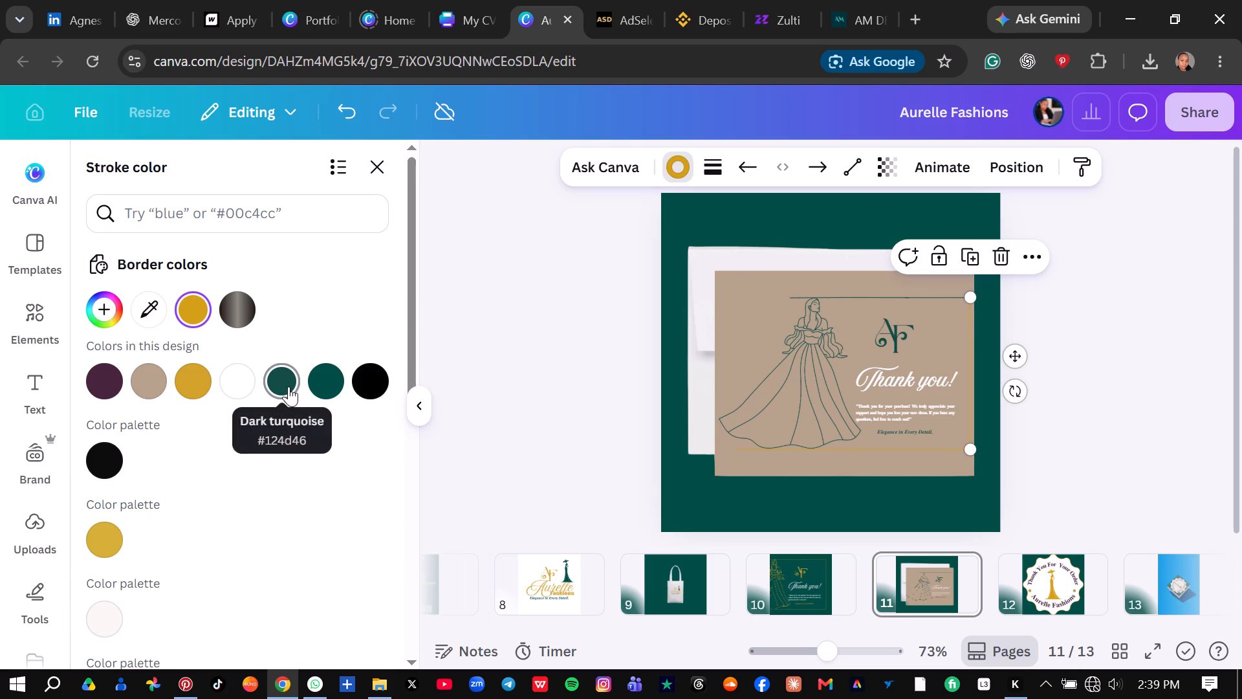
pyautogui.click(289, 386)
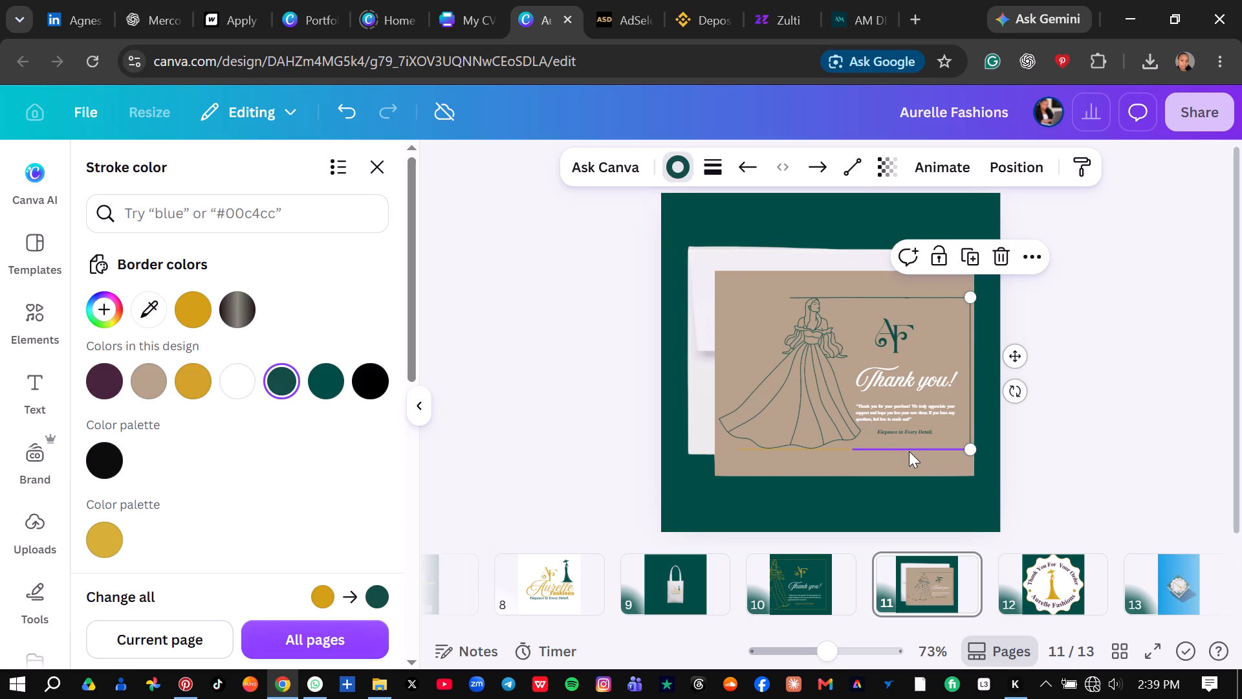
pyautogui.click(909, 451)
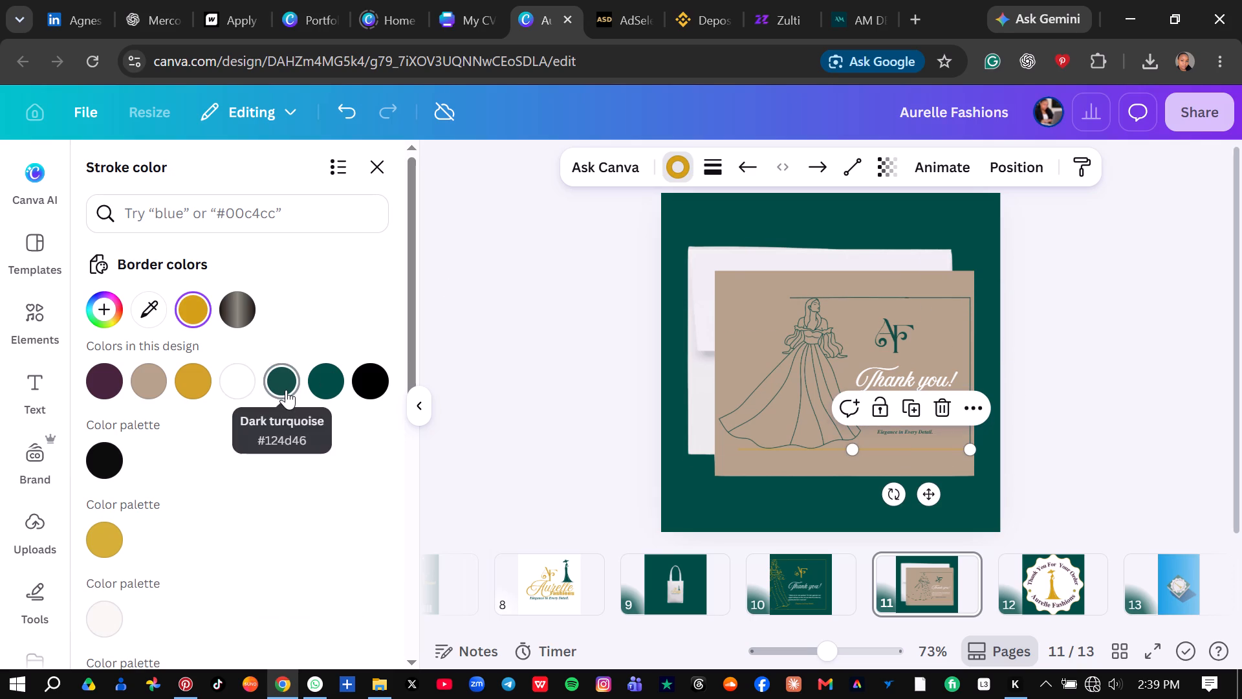
pyautogui.click(286, 390)
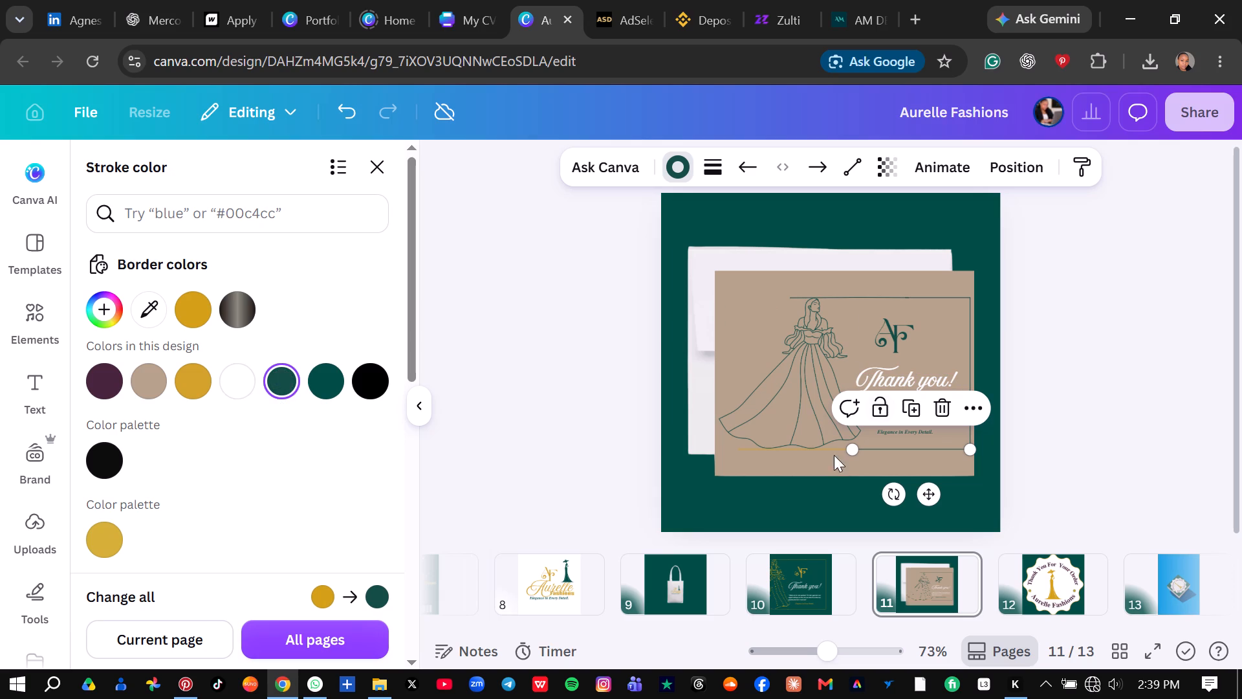
pyautogui.click(821, 447)
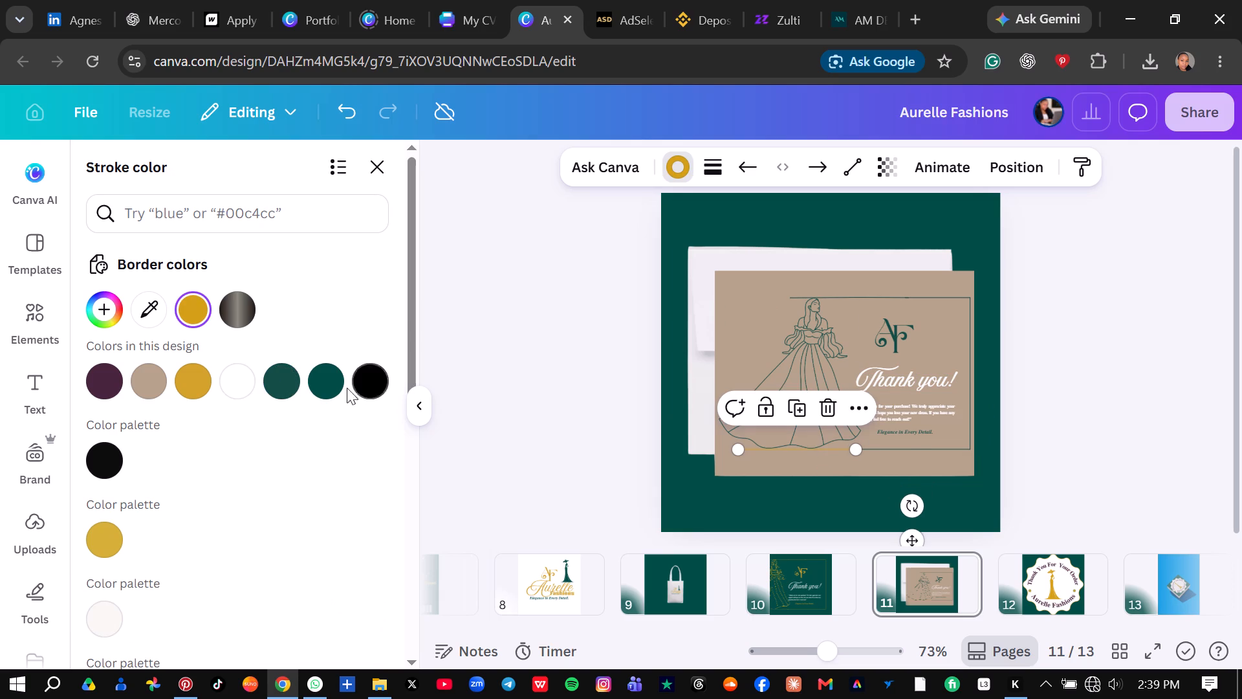
pyautogui.click(285, 387)
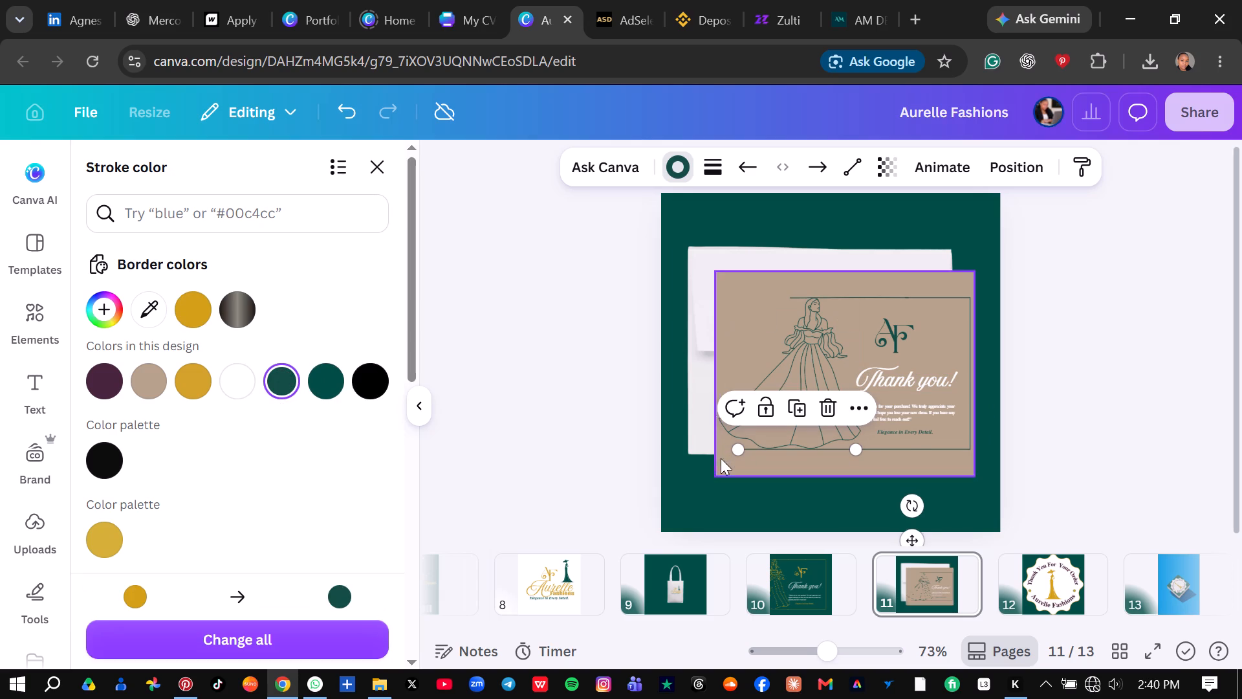
pyautogui.click(561, 400)
pyautogui.click(561, 400)
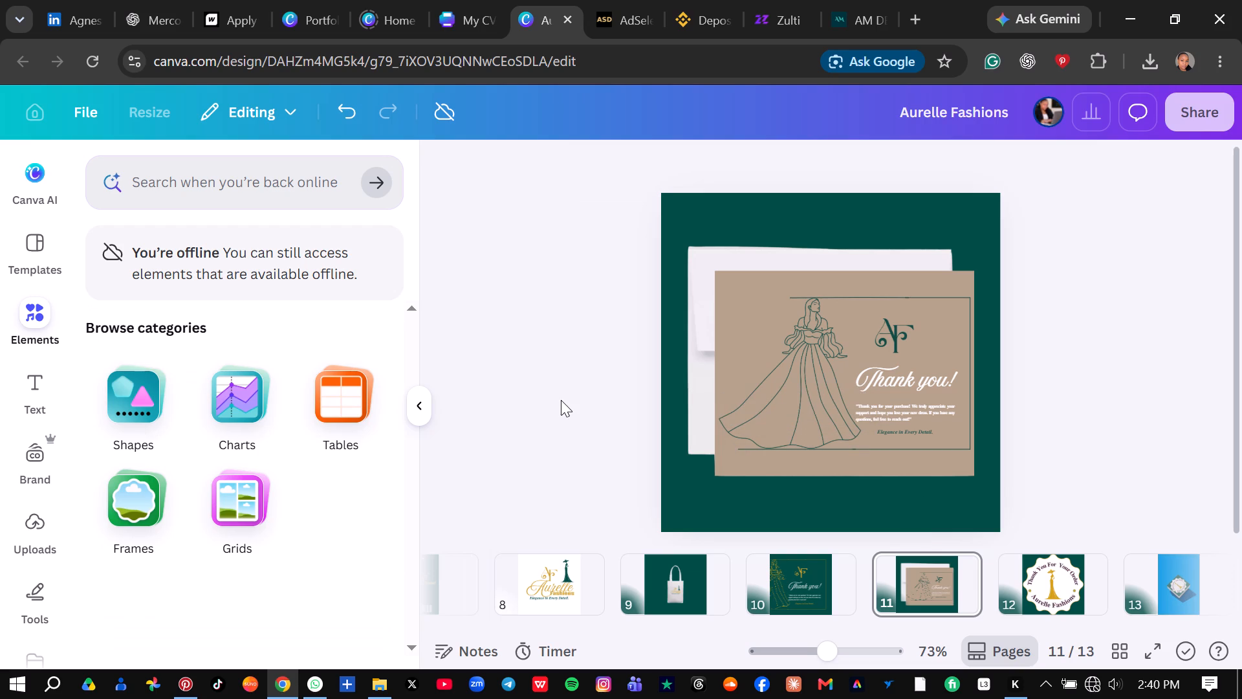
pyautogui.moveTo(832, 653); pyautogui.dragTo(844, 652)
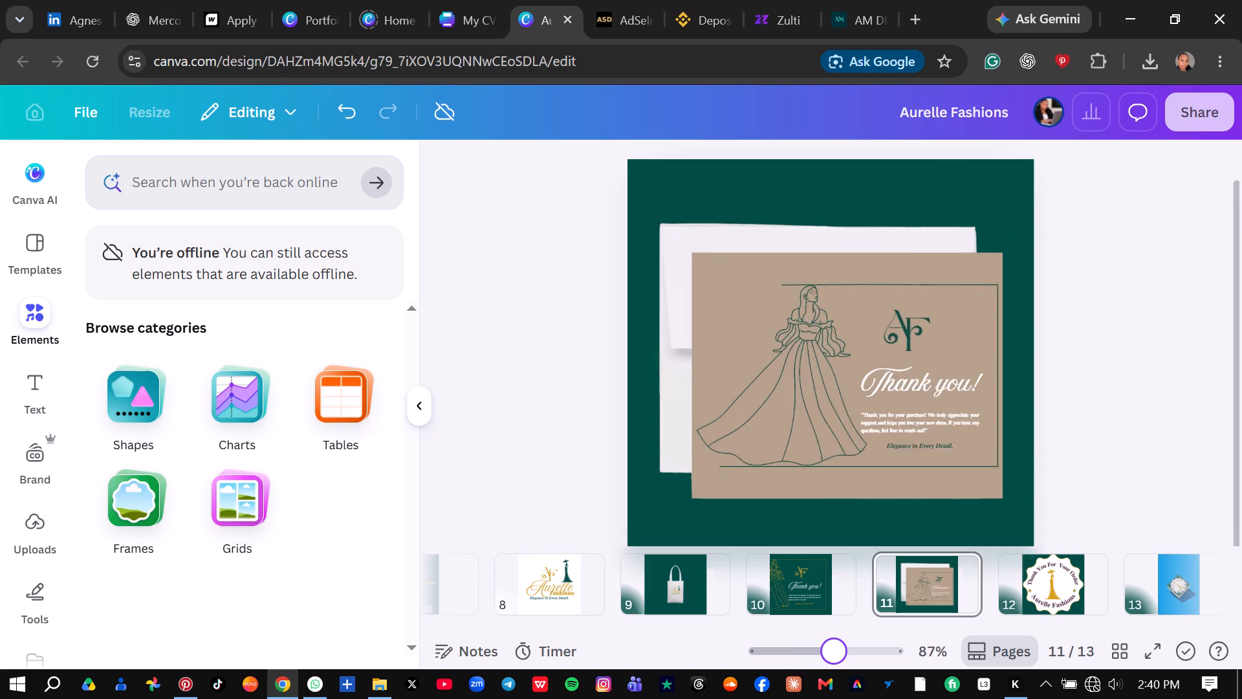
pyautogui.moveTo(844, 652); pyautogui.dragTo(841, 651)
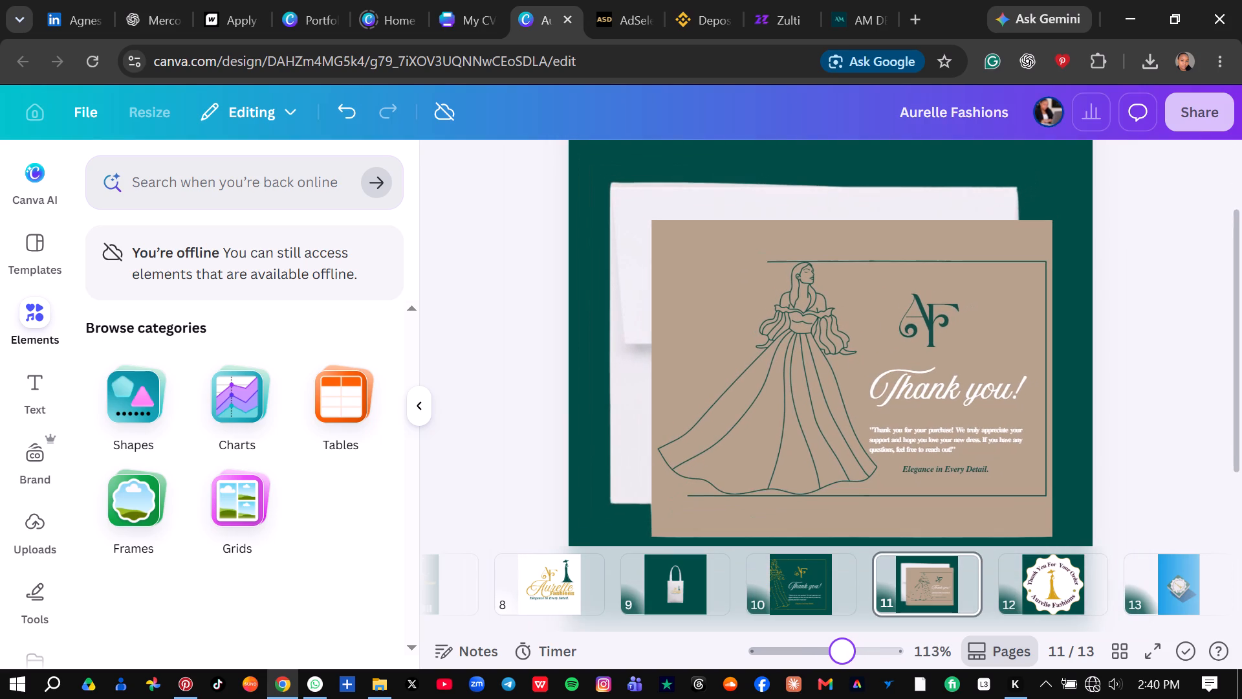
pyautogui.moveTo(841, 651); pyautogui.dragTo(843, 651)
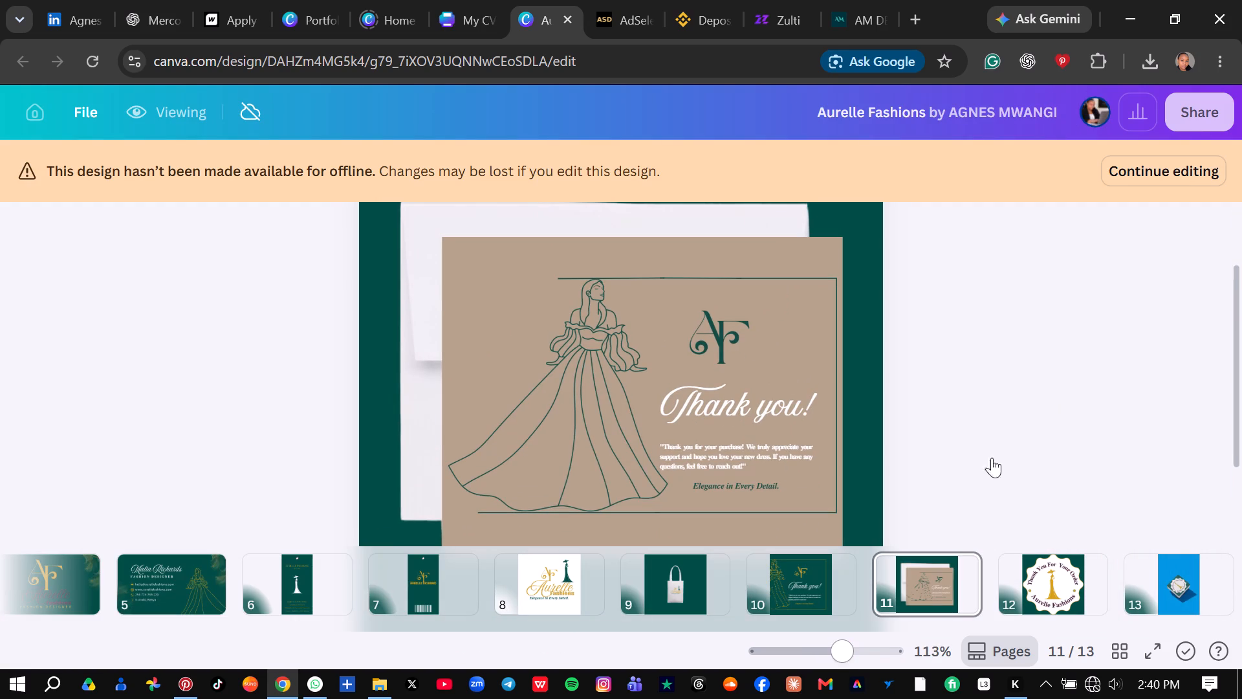
# Resume editing the Aurelle Fashions design while offline.
pyautogui.click(1129, 172)
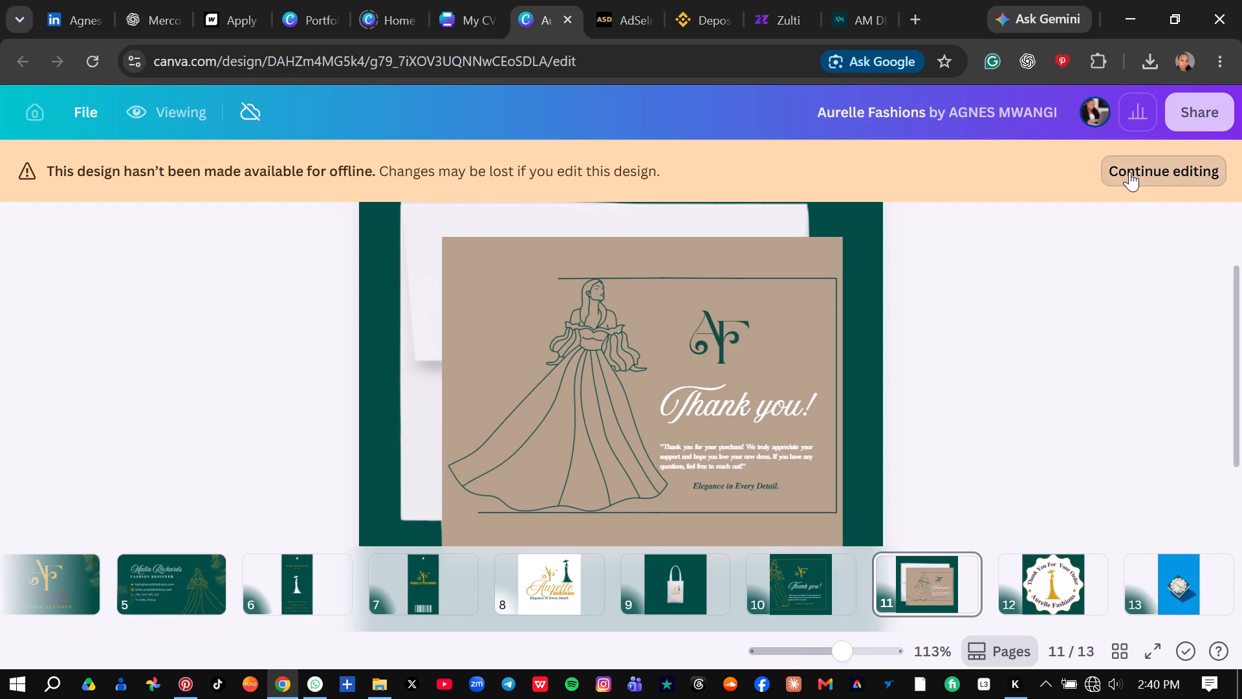